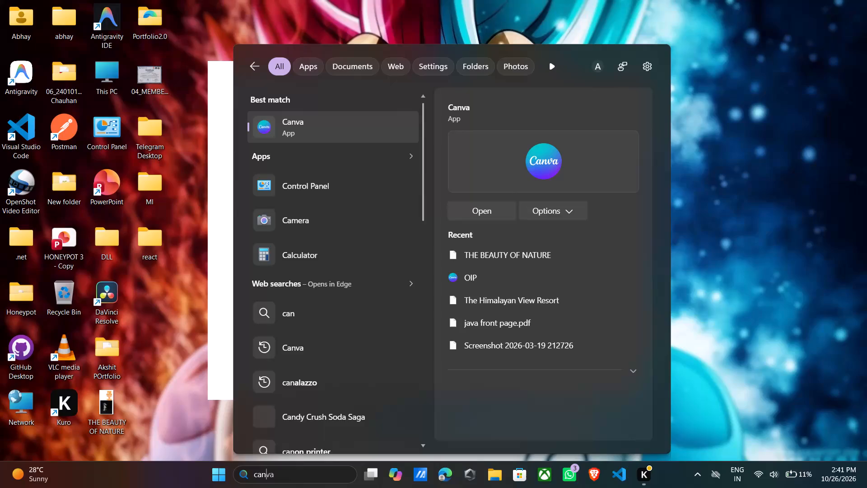
Pin the Canva app from the search results to the taskbar.
drag(372, 128, 679, 484)
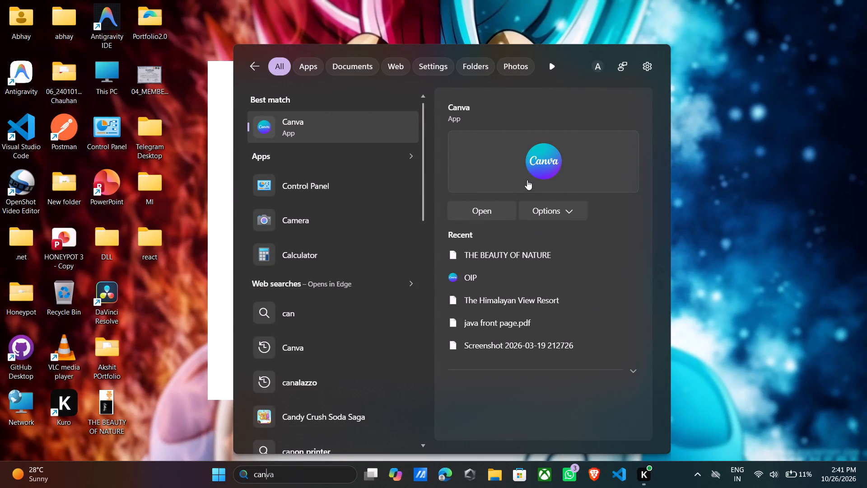
right_click(381, 128)
right_click(346, 123)
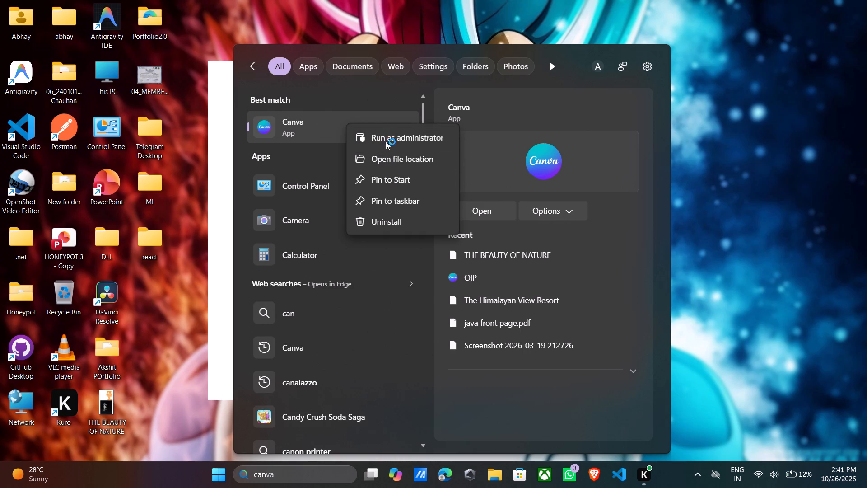
click(373, 206)
click(745, 303)
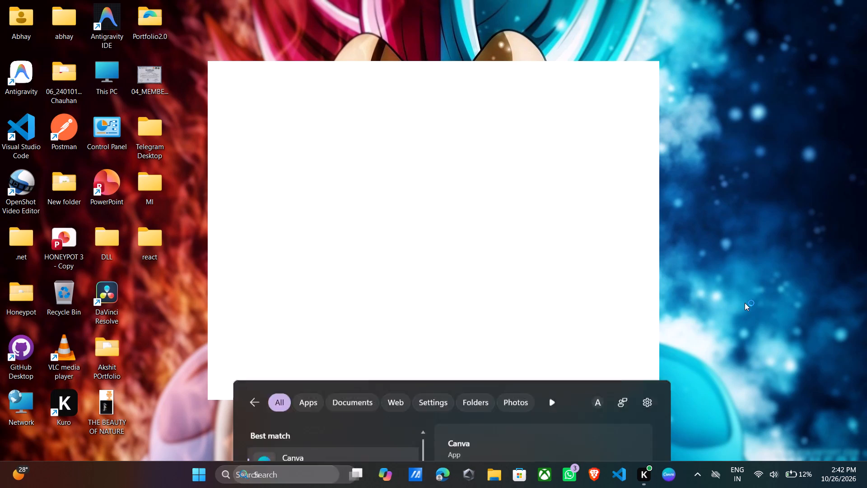
Switch to Canva and close the open design whose title starts with "THE BEAUTY OF NA".
click(639, 482)
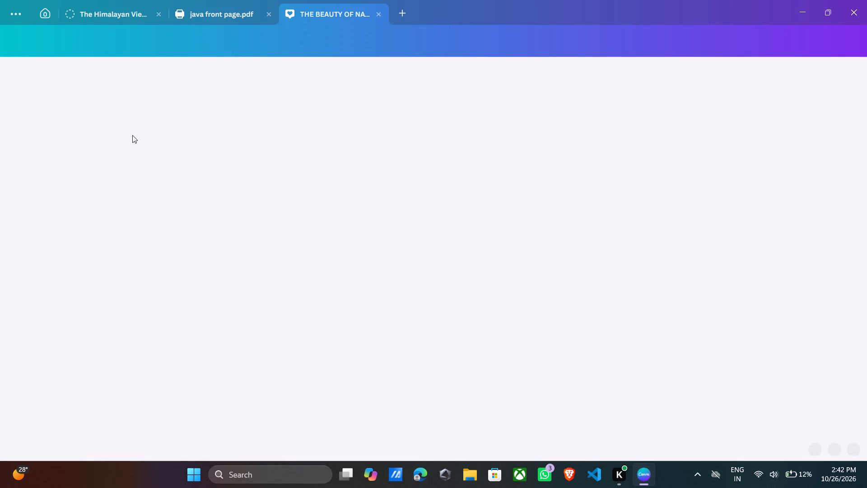
click(378, 16)
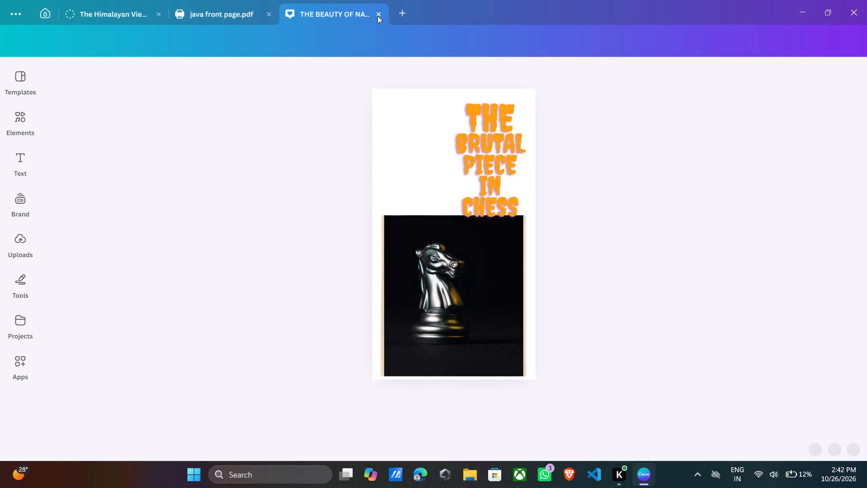
click(378, 16)
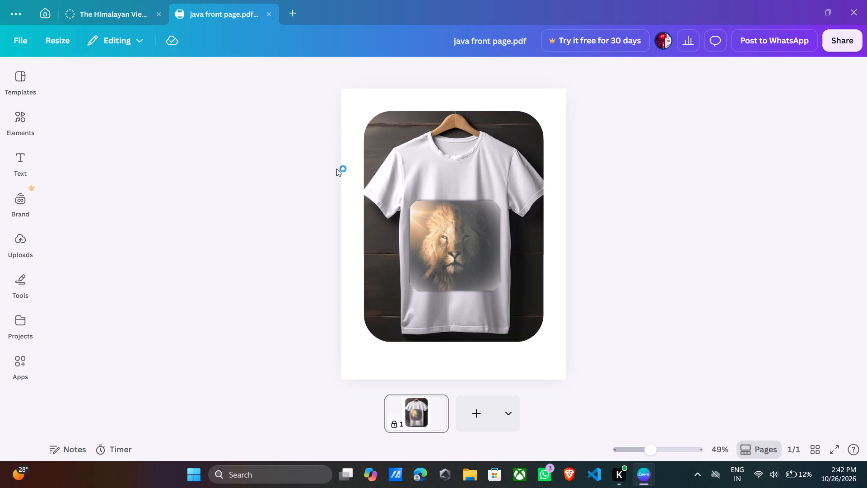
Create a new blank Logo design at 2000 × 2000 px from the suggested design types.
click(285, 11)
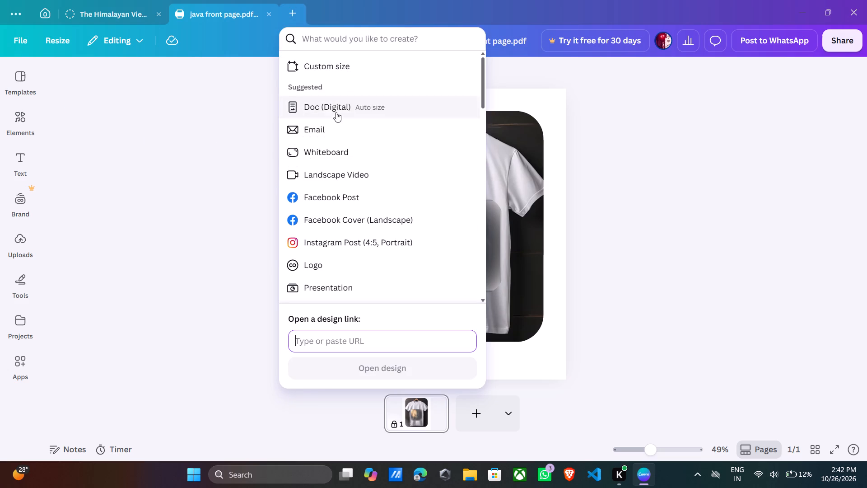
scroll(357, 224, down, 1)
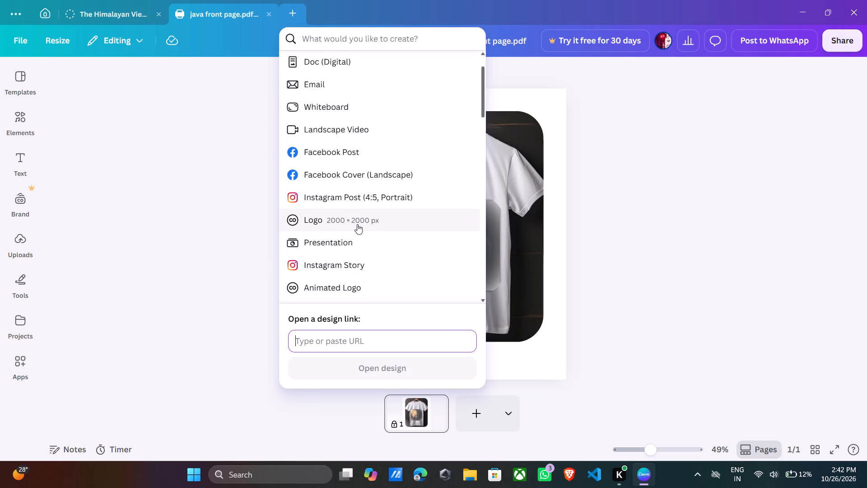
click(357, 224)
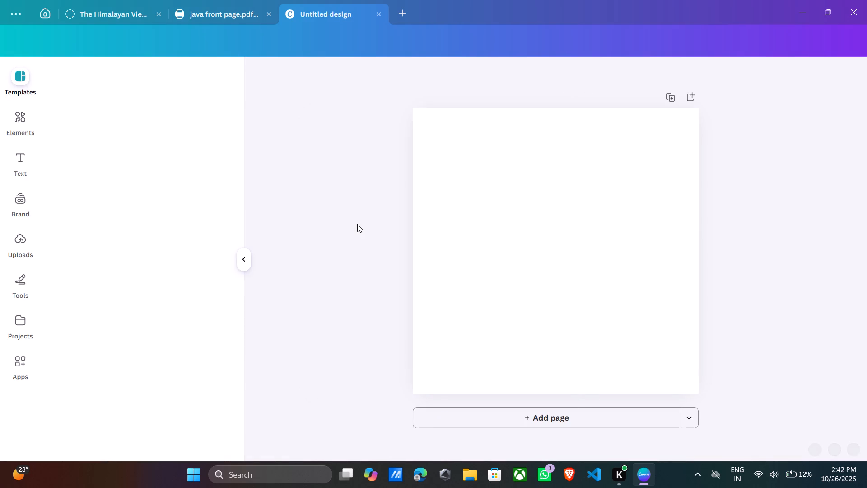
Apply the teal and orange "Active Spirit" sport club logo template to the blank page.
scroll(134, 250, down, 1)
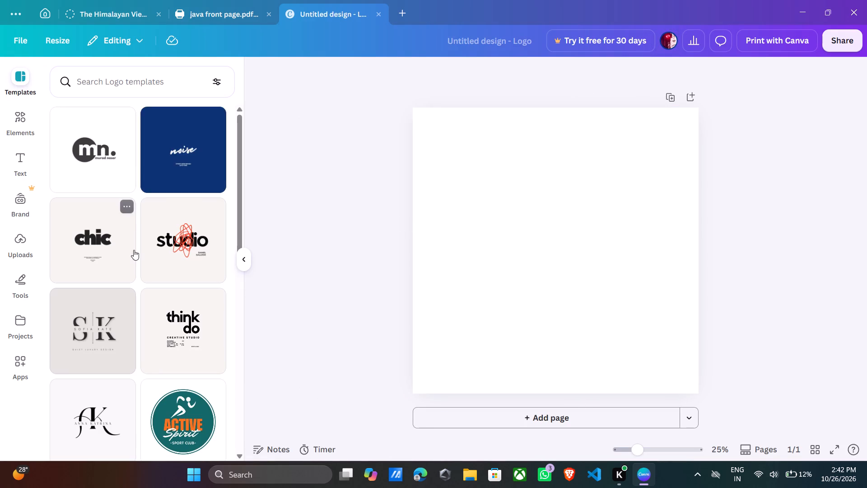
scroll(134, 250, down, 4)
click(168, 242)
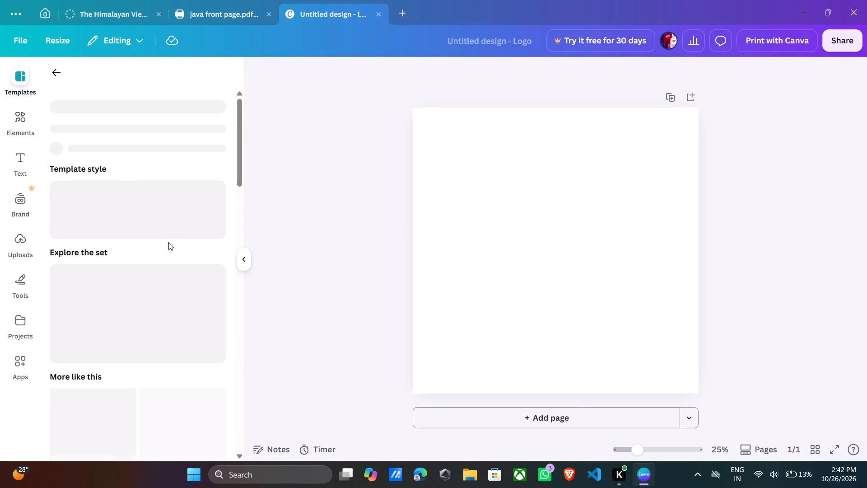
Open the "ACTIVE" heading in the logo for editing with all of its text selected.
triple_click(529, 253)
triple_click(530, 253)
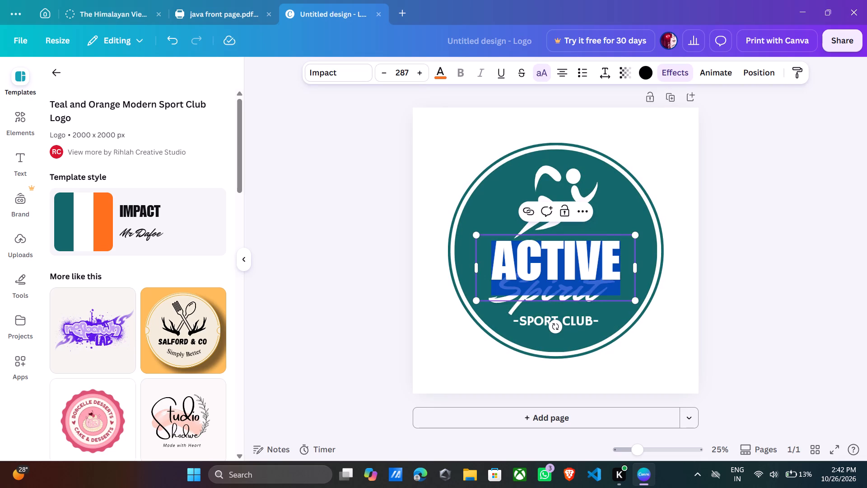
Replace the ACTIVE headline in the sport club logo with RUNNER.
key(BackSpace)
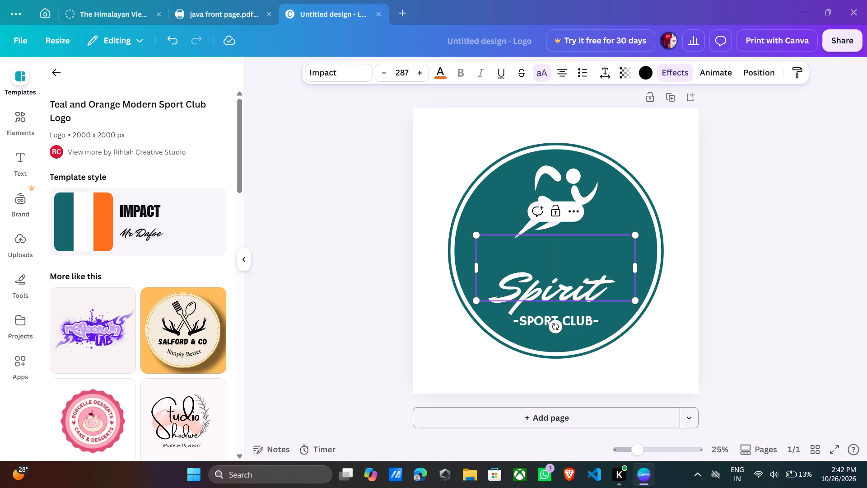
text(RUNN)
text(ER)
Delete the -SPORT CLUB- tagline at the bottom of the logo.
click(577, 294)
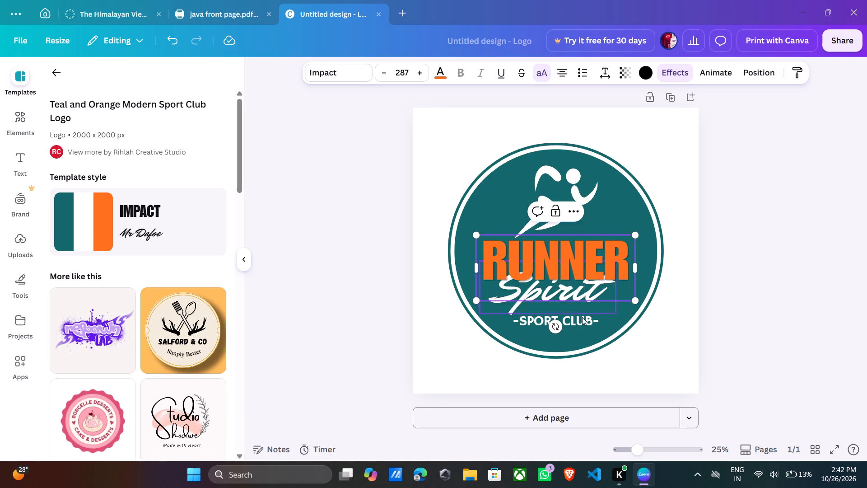
click(582, 323)
click(573, 289)
Move the Spirit text down to sit just below the RUNNER headline, centred in the circle.
drag(567, 298, 571, 318)
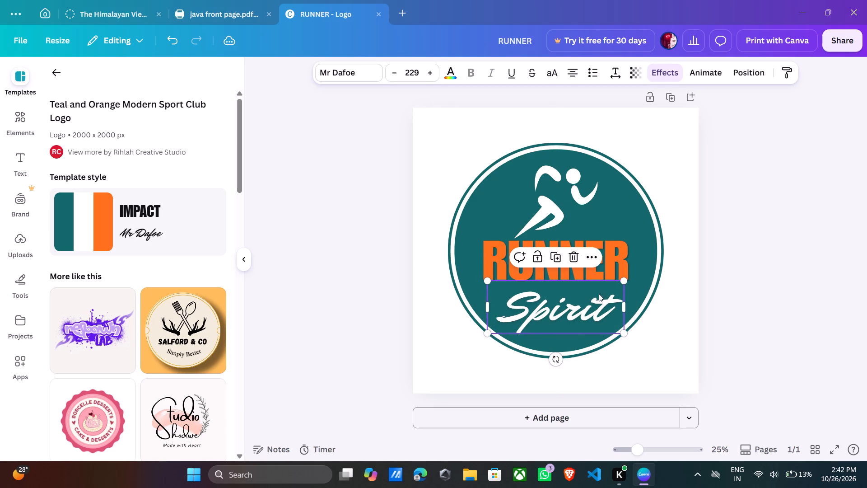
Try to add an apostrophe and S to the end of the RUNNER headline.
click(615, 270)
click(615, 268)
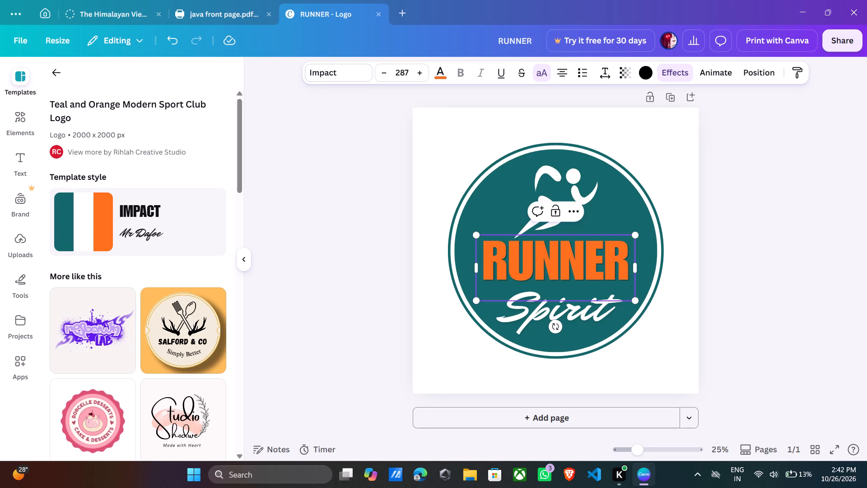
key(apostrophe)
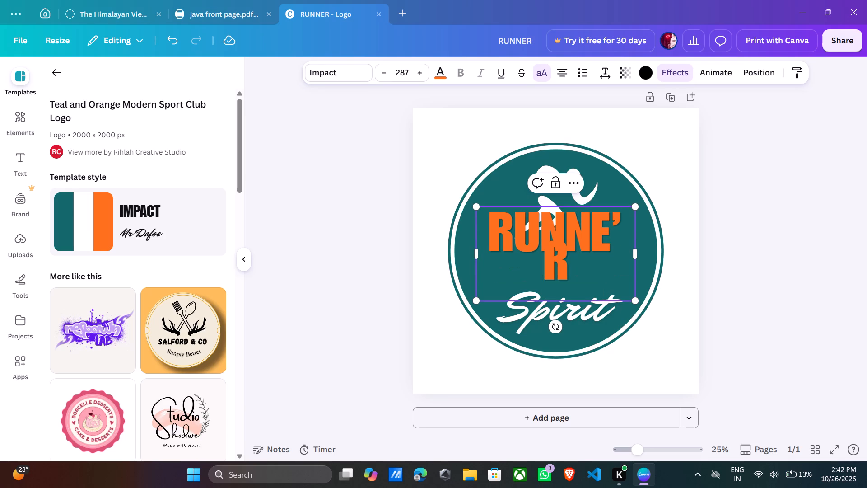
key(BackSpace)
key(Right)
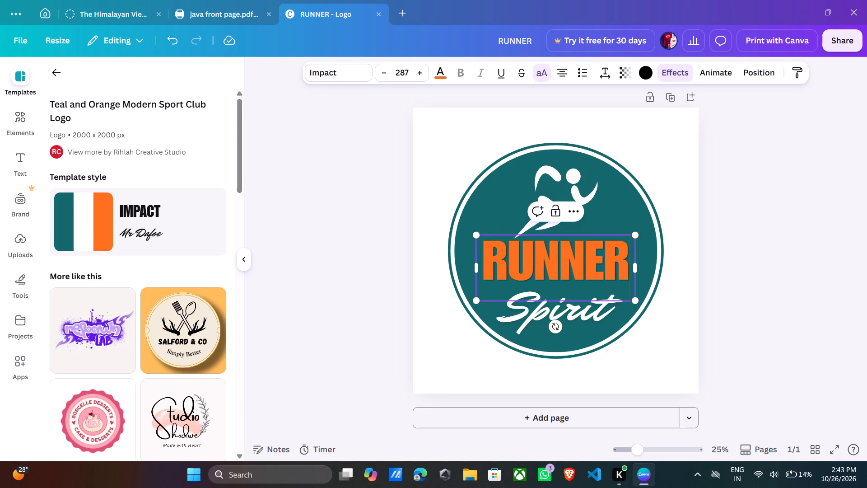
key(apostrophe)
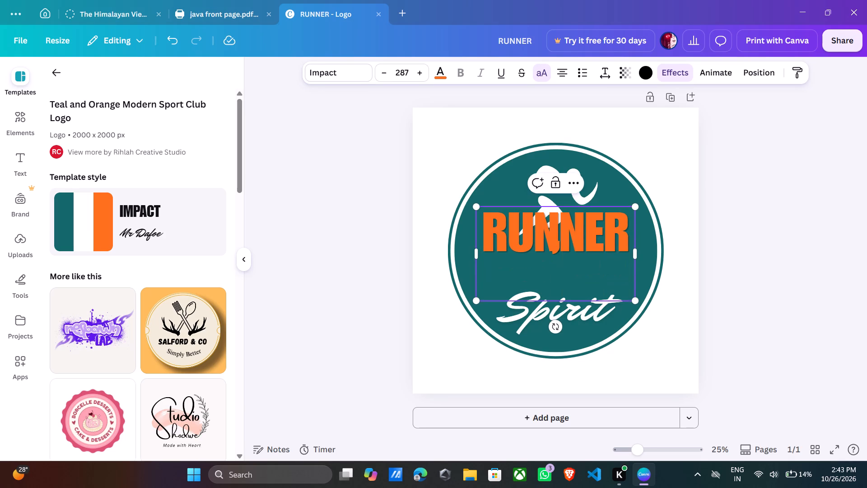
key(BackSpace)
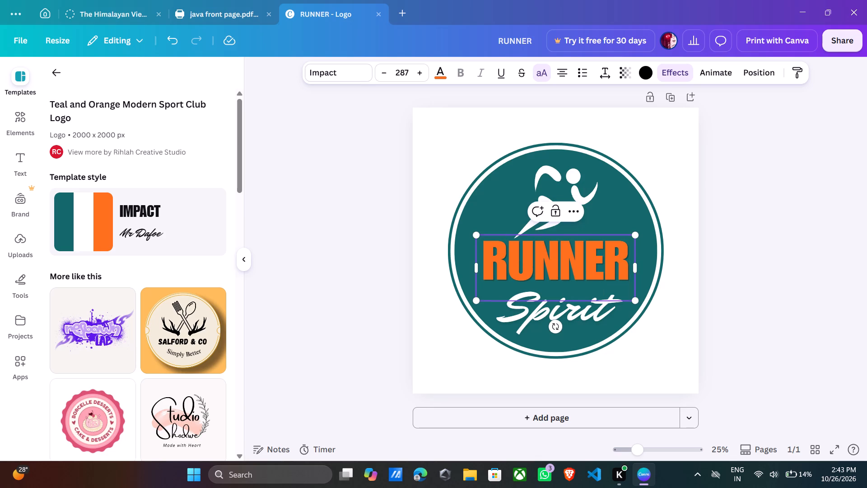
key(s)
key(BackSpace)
Reduce the RUNNER headline's font size to 269.
click(573, 206)
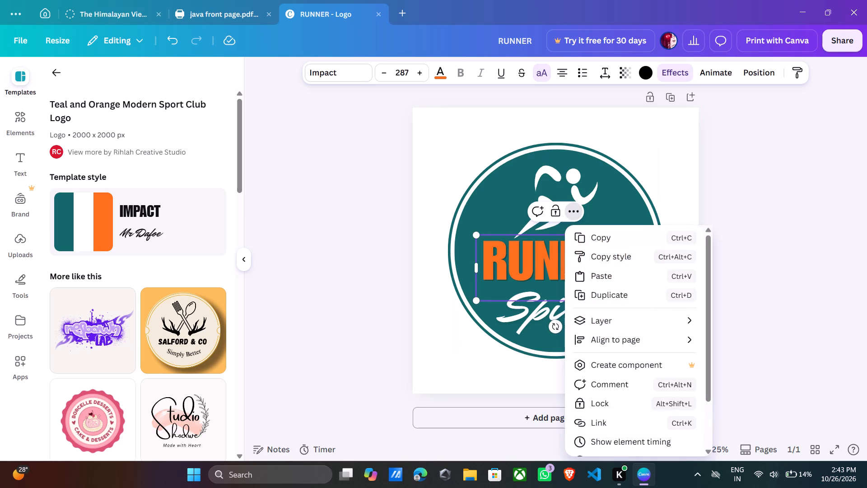
click(528, 249)
click(531, 251)
triple_click(382, 75)
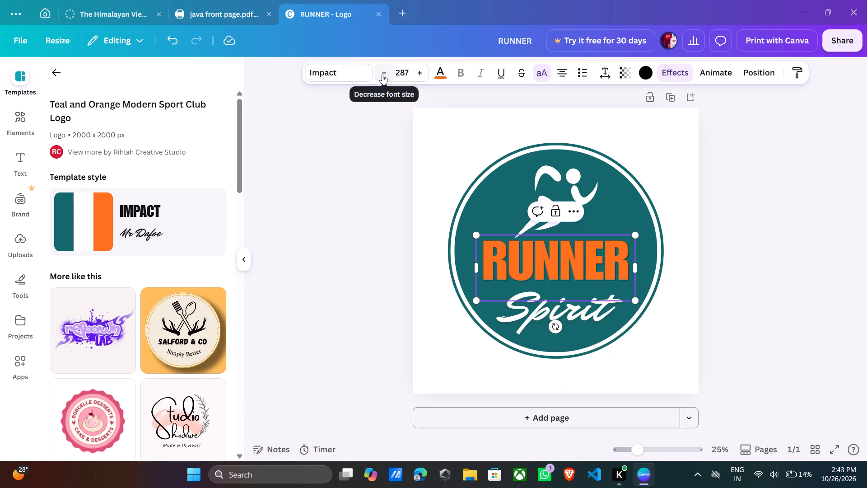
triple_click(382, 75)
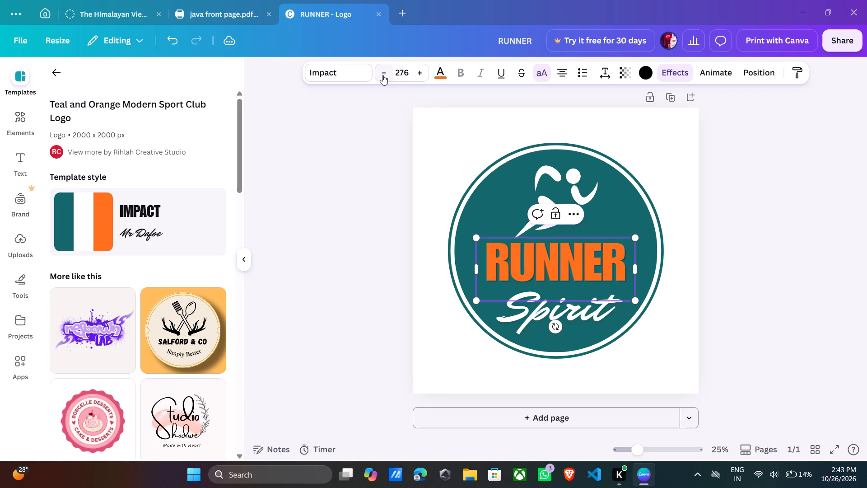
Extend the headline text to RUNNER'S and reduce its font size to 243.
click(550, 278)
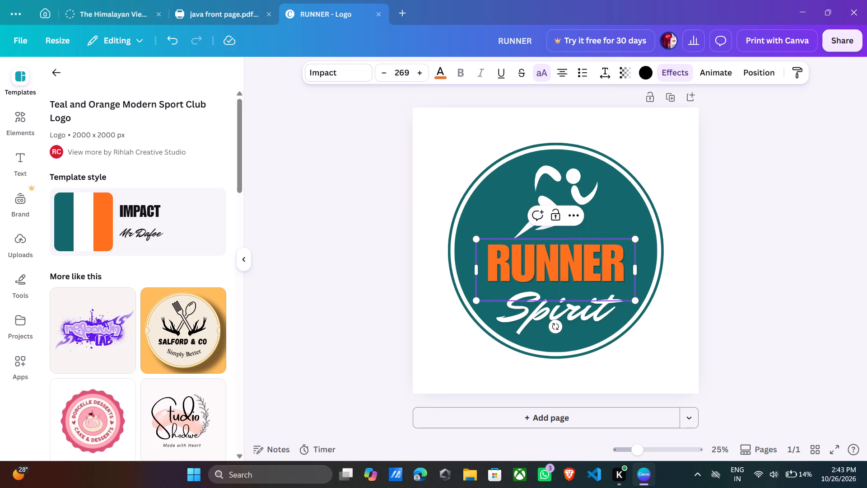
click(625, 267)
text('S)
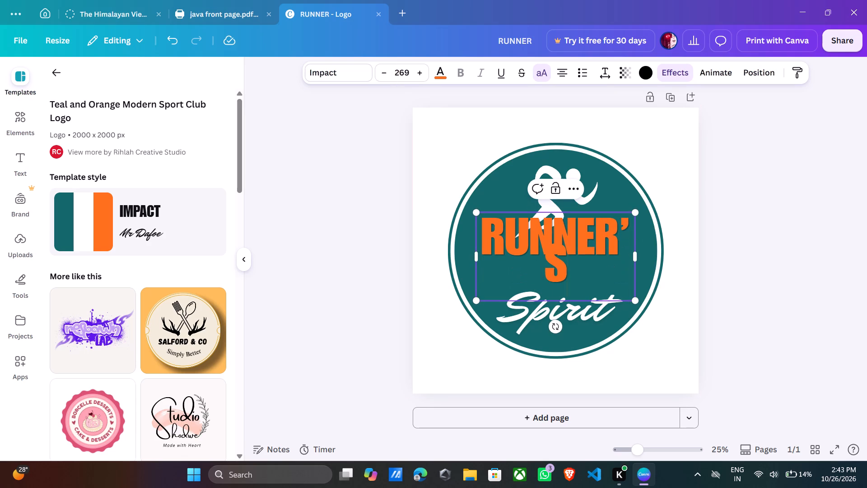
click(387, 76)
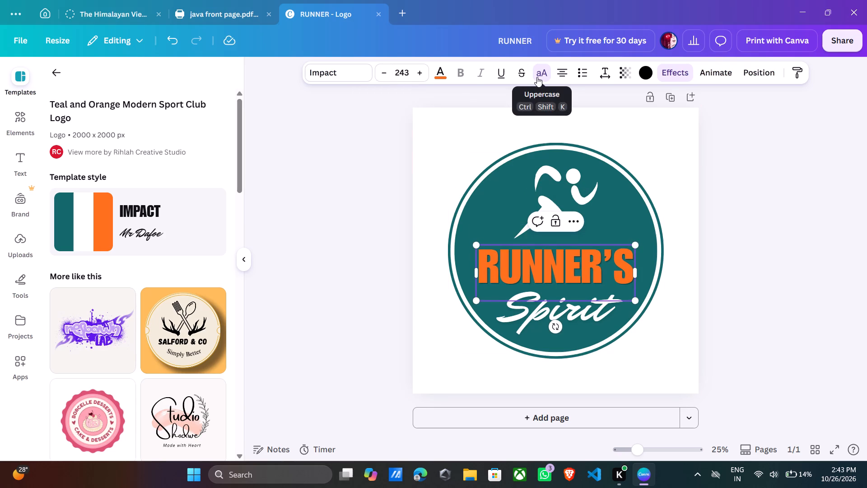
Move the Spirit text slightly lower and replace its wording with CHOICE.
click(538, 330)
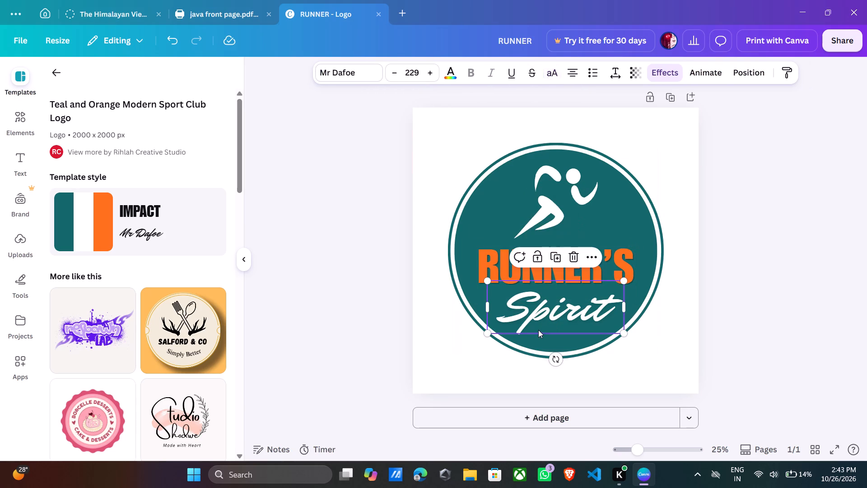
drag(547, 318, 550, 324)
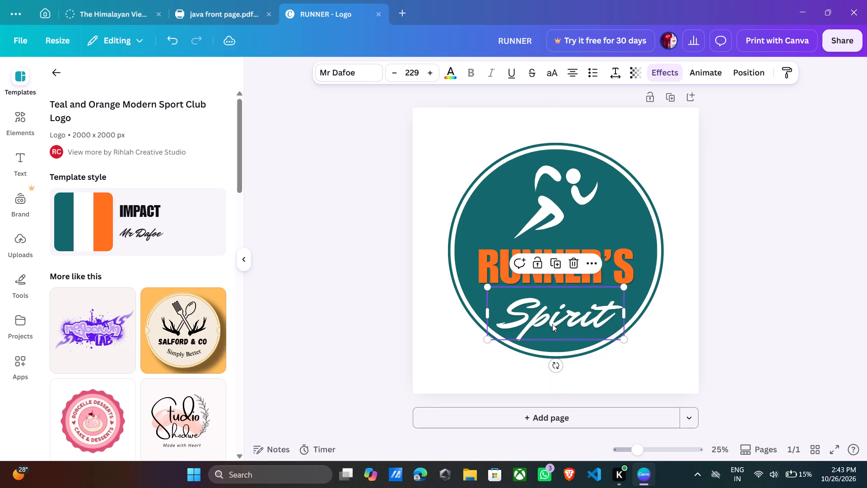
click(607, 315)
key(BackSpace)
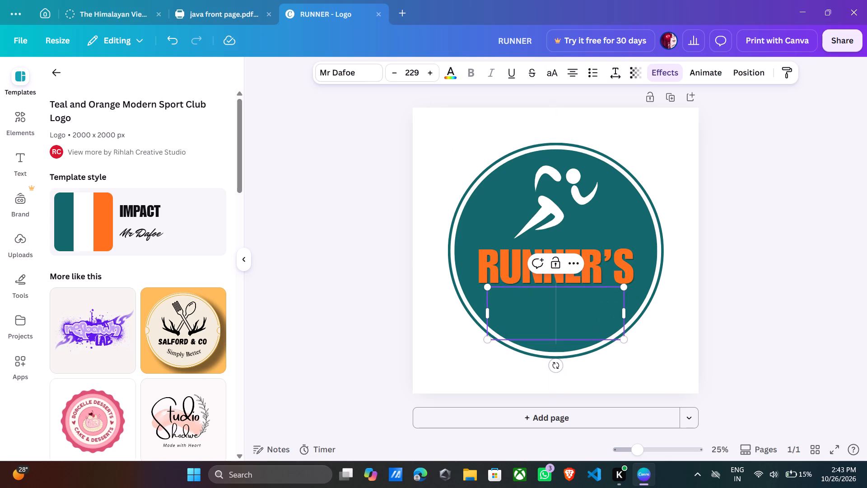
text(CHOICE)
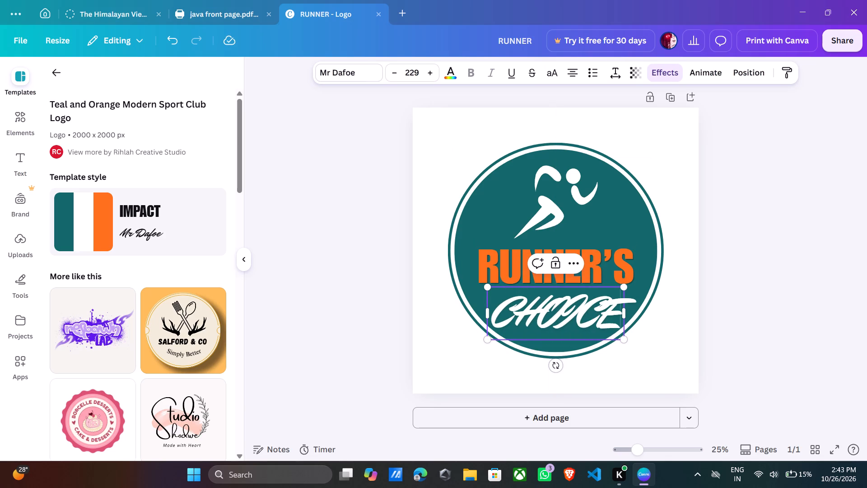
Reduce the CHOICE text's font size to 221.
triple_click(395, 76)
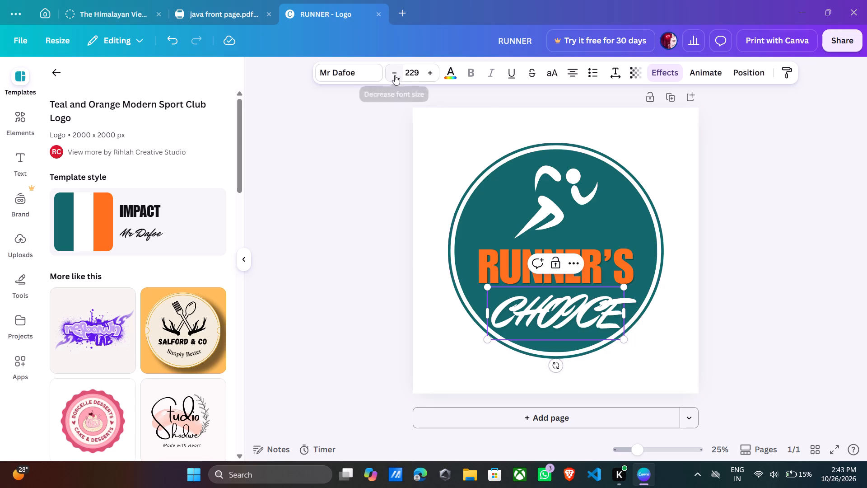
click(395, 75)
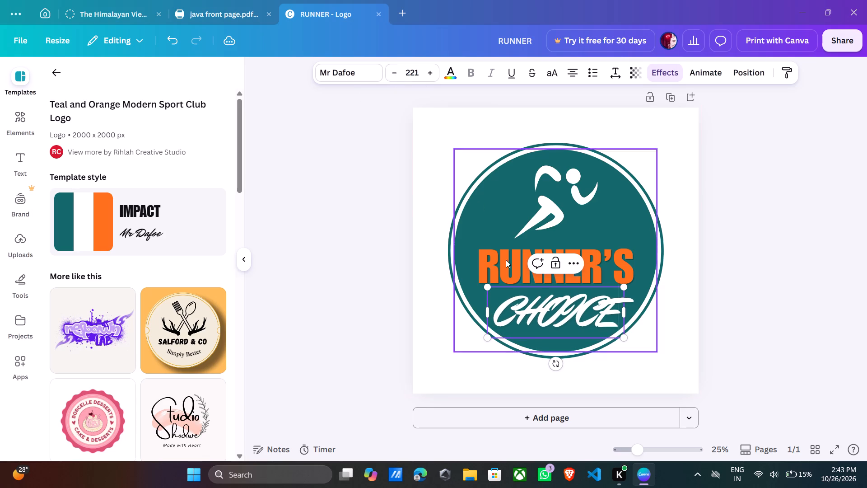
Change the CHOICE text to the Armies Display font from the Display font category.
click(590, 313)
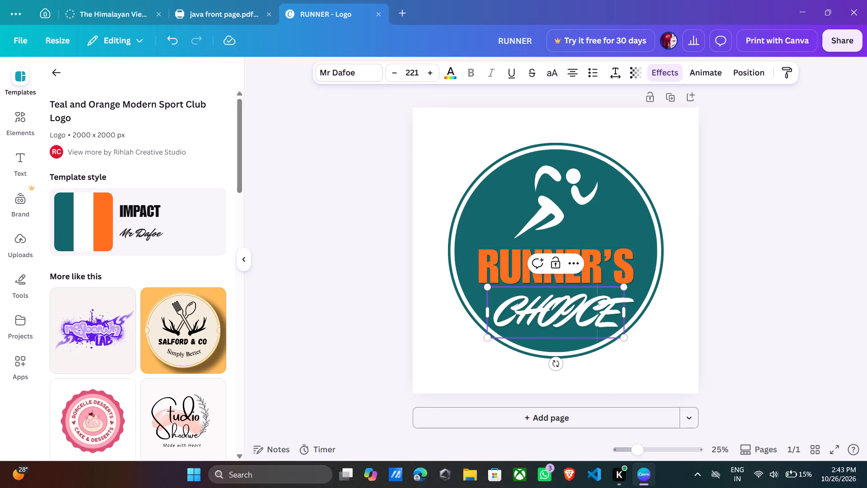
click(352, 74)
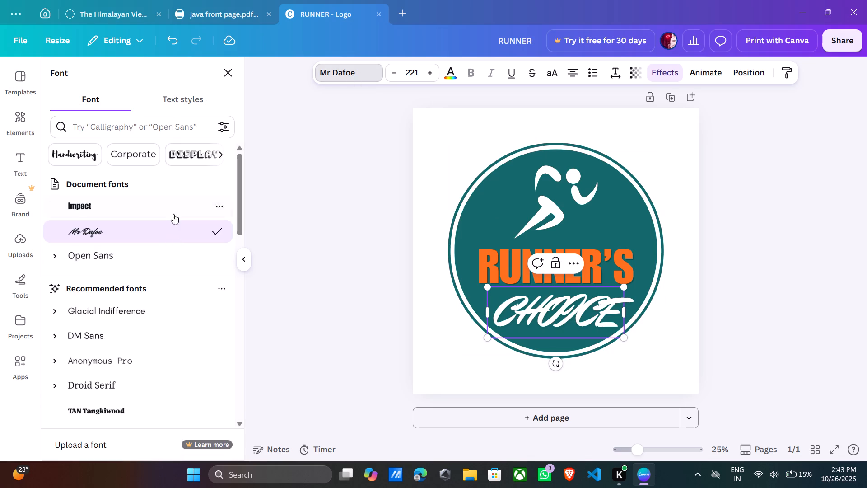
click(182, 154)
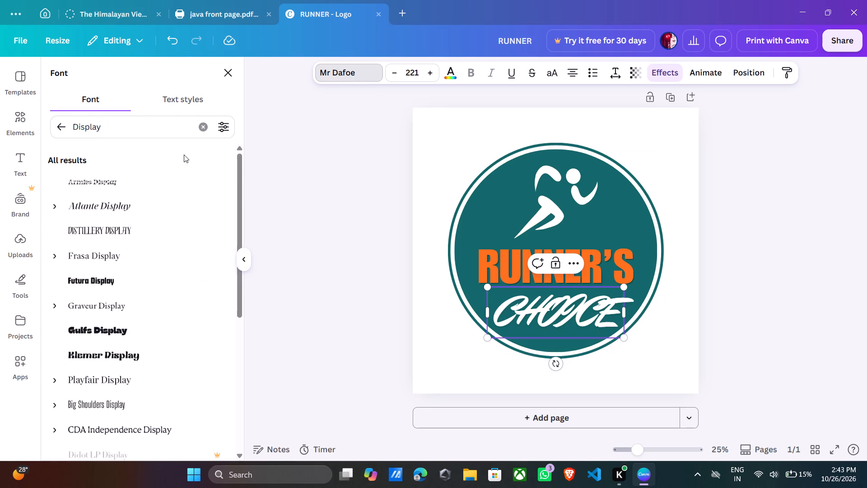
click(144, 185)
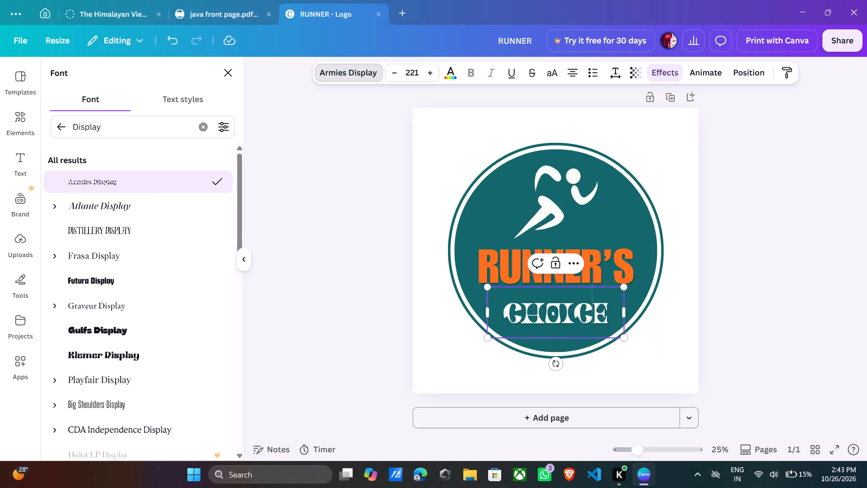
Try several Display fonts on the RUNNER'S text and settle on CDA Mê Ly Display.
click(494, 263)
click(106, 328)
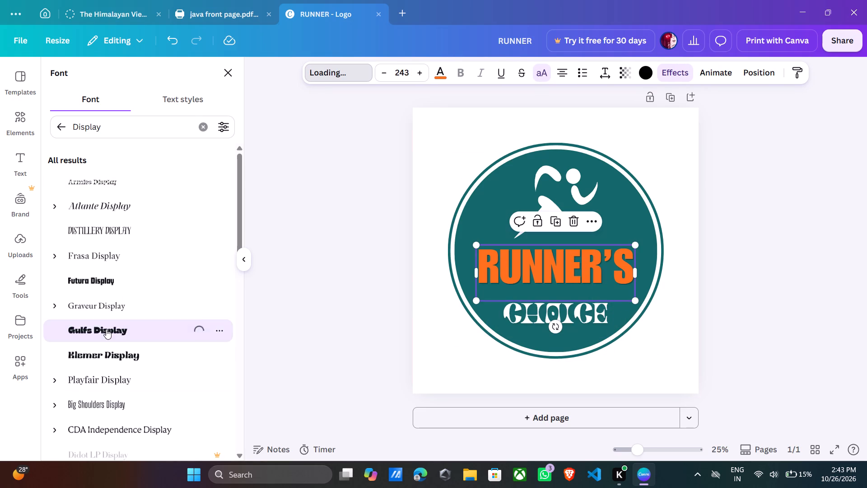
click(117, 392)
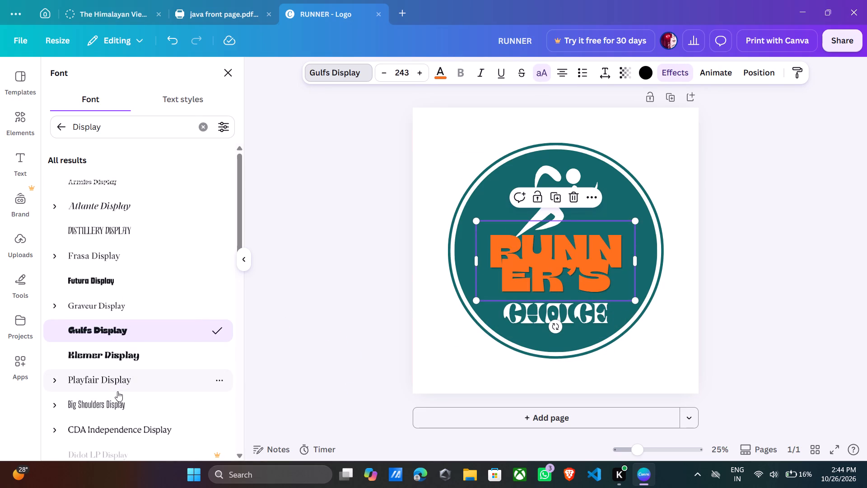
click(117, 391)
click(119, 436)
scroll(121, 436, down, 2)
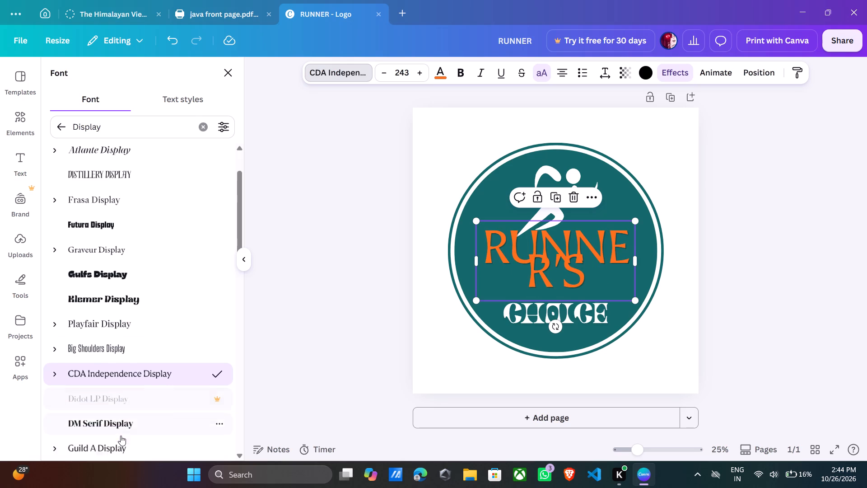
scroll(121, 436, down, 3)
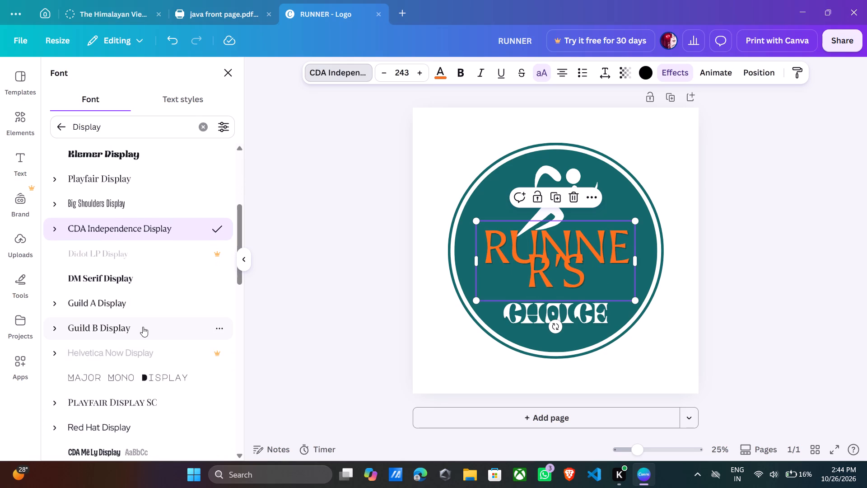
click(149, 381)
scroll(148, 382, down, 1)
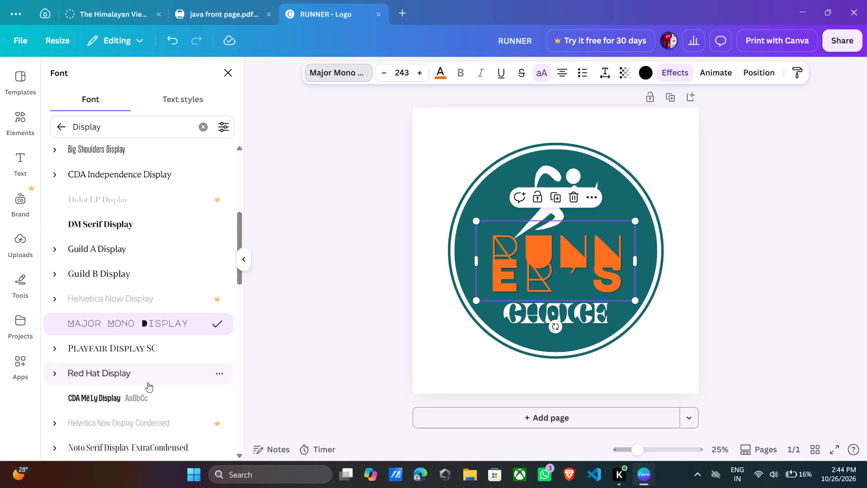
click(148, 382)
click(136, 399)
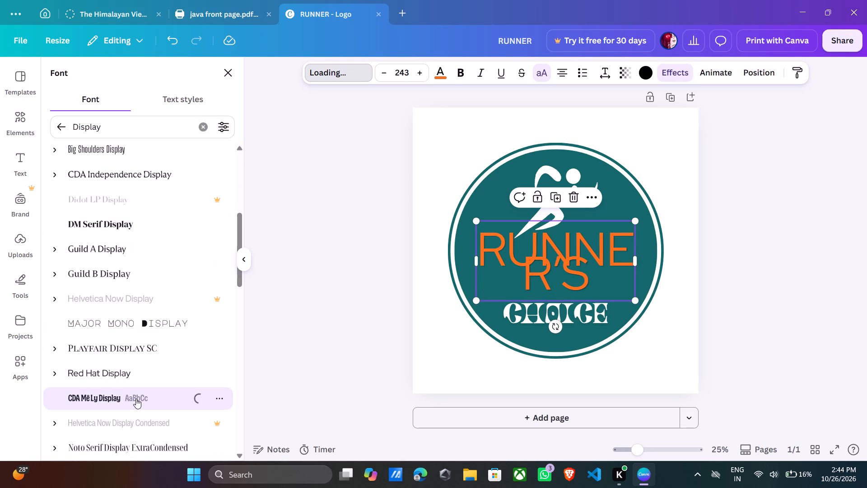
scroll(136, 399, down, 3)
click(302, 333)
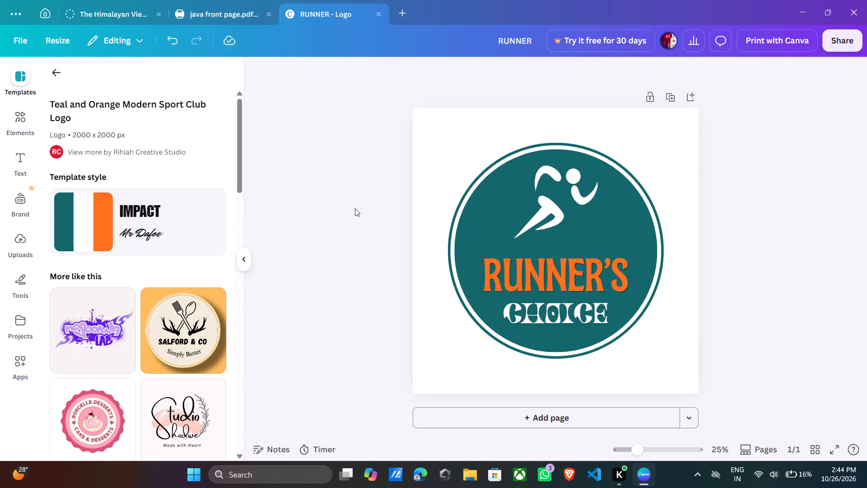
Recolour the runner figure above the headline to the design's black.
click(545, 211)
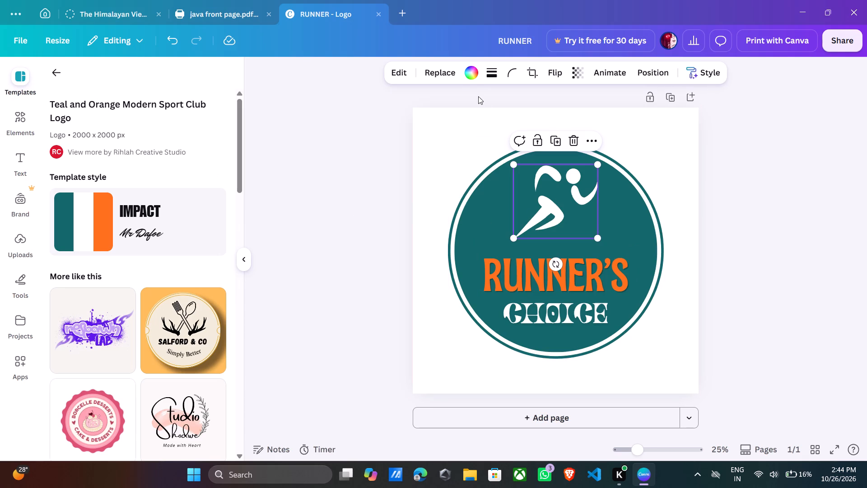
click(470, 75)
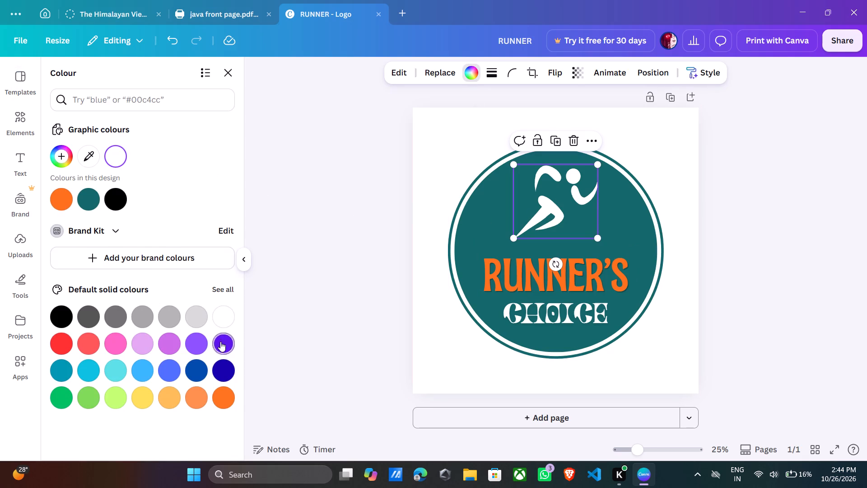
click(220, 343)
click(121, 194)
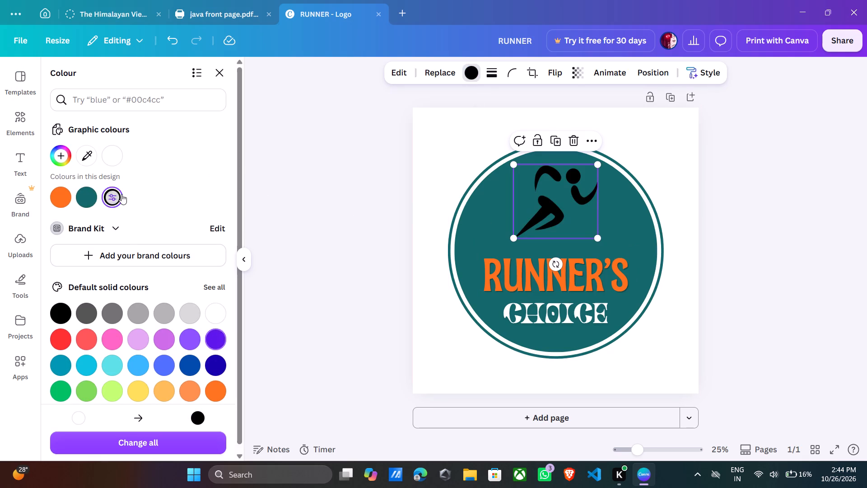
drag(244, 223, 249, 228)
click(250, 231)
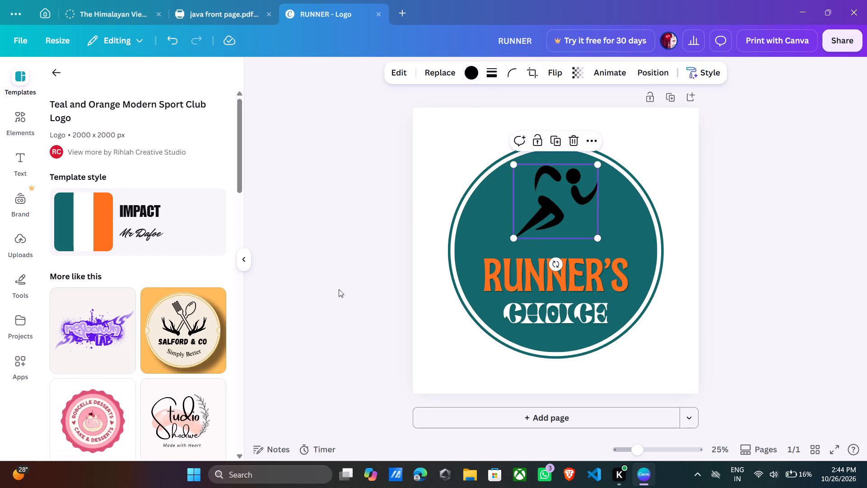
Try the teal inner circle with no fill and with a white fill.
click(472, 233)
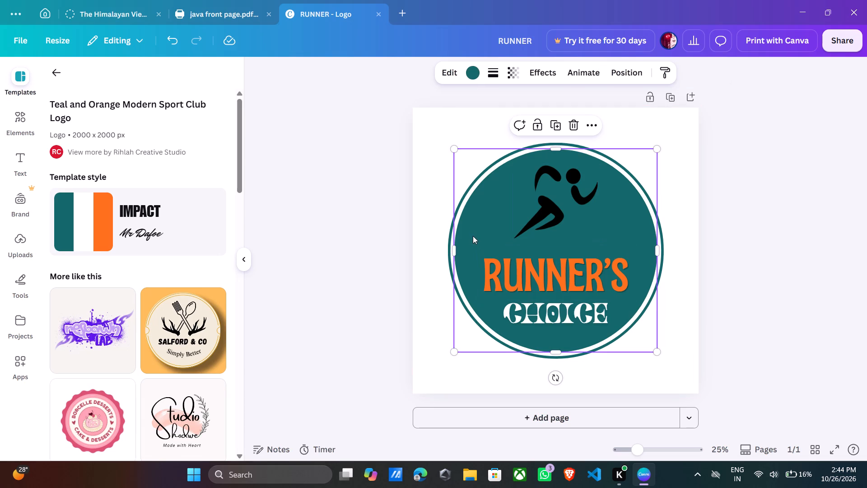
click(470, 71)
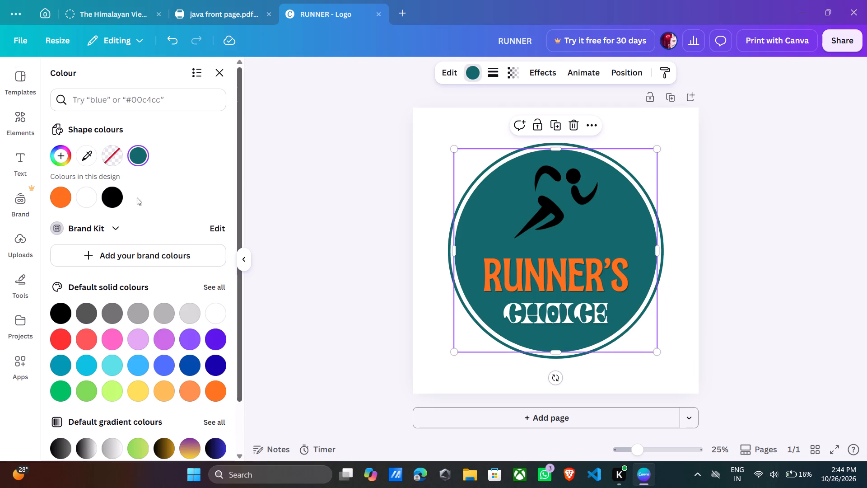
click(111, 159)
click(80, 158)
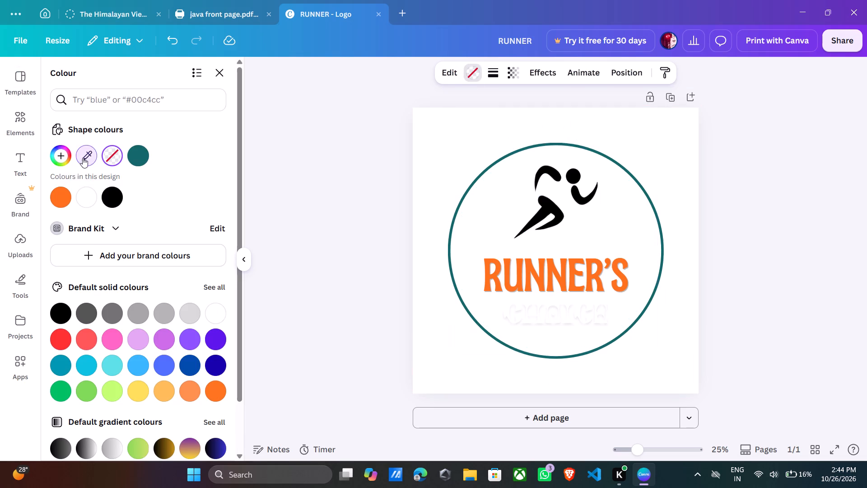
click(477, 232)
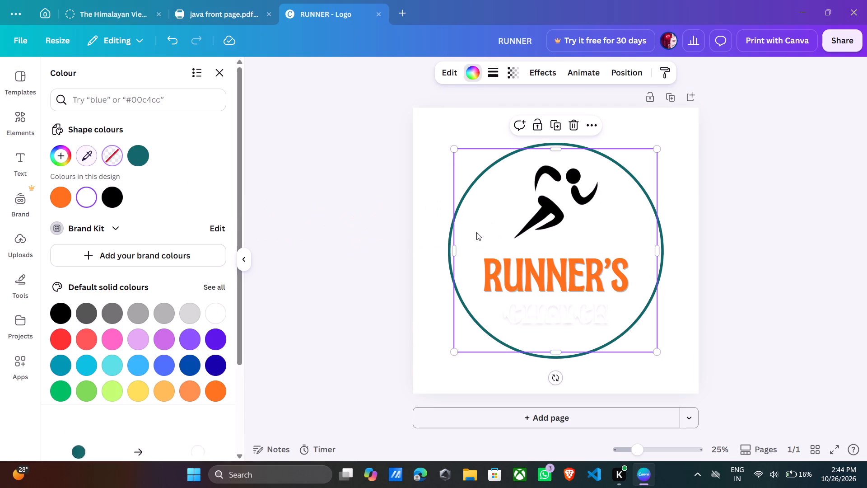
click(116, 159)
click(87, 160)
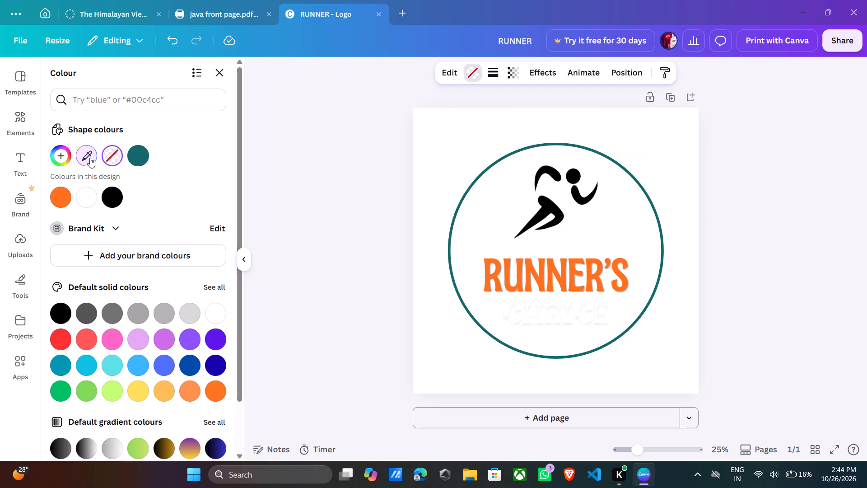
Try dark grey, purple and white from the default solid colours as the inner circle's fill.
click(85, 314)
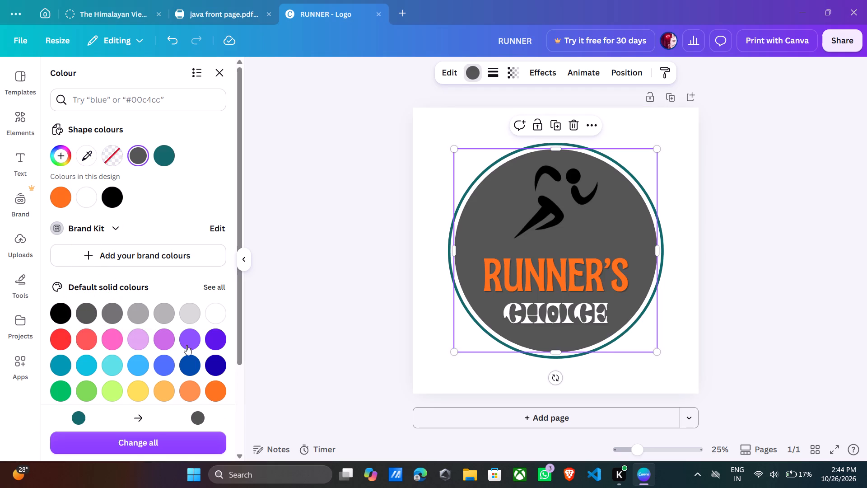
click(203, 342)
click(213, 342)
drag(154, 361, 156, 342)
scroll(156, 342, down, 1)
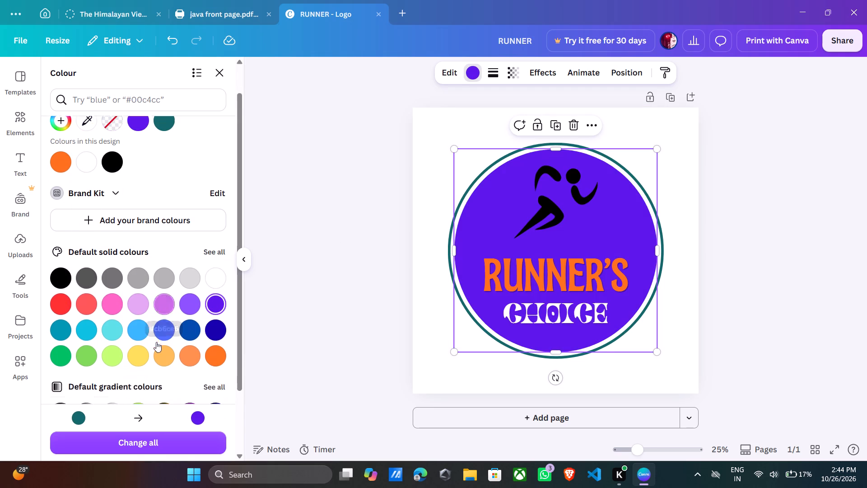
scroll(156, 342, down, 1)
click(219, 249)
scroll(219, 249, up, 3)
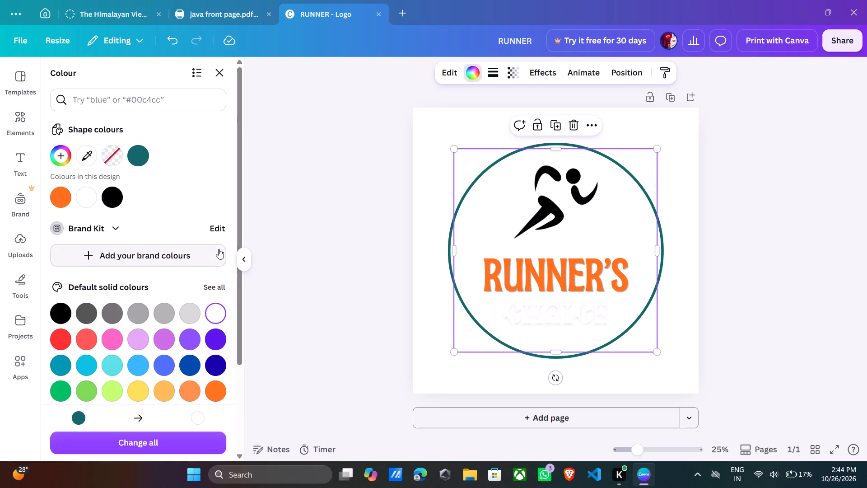
Compare the design's white, black and orange on the inner circle and finish with a bright red fill.
click(79, 198)
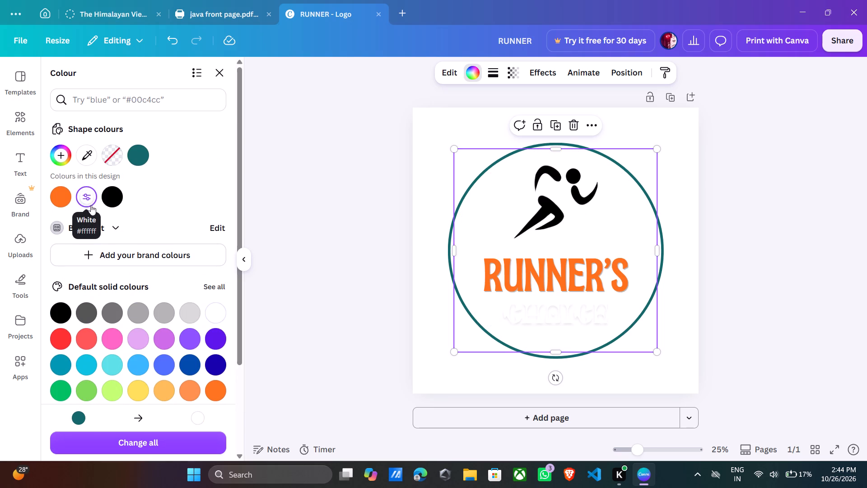
double_click(87, 198)
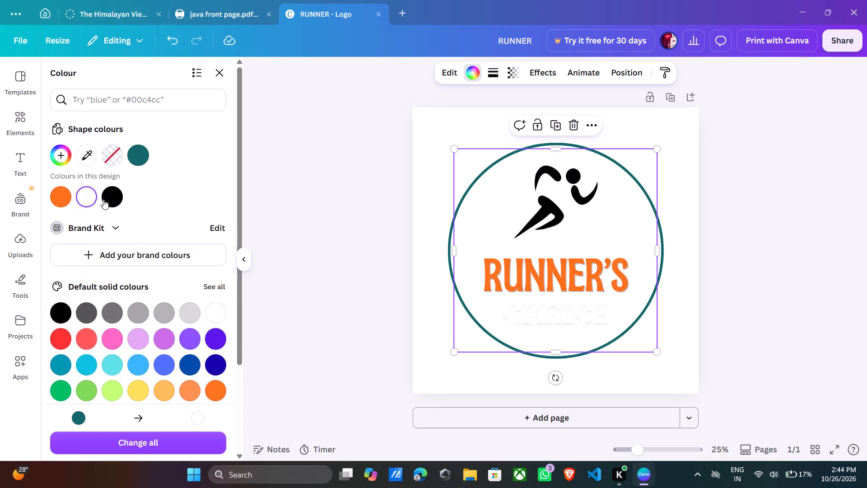
click(107, 201)
click(49, 195)
click(59, 201)
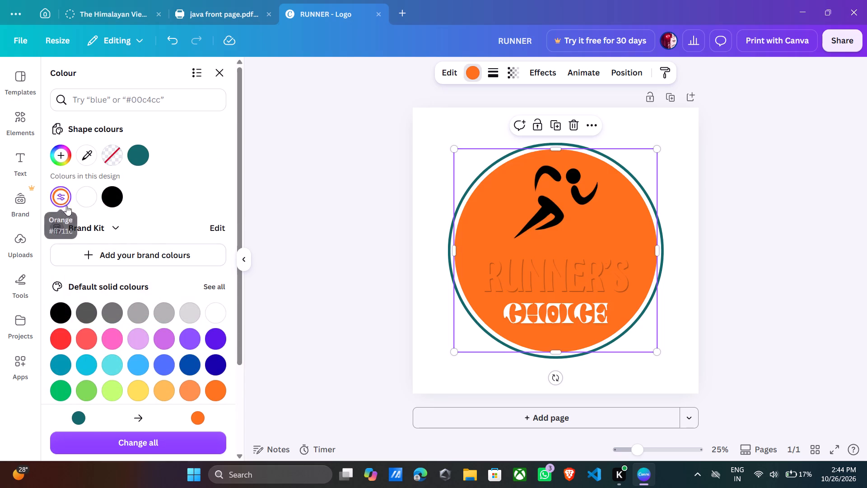
click(215, 319)
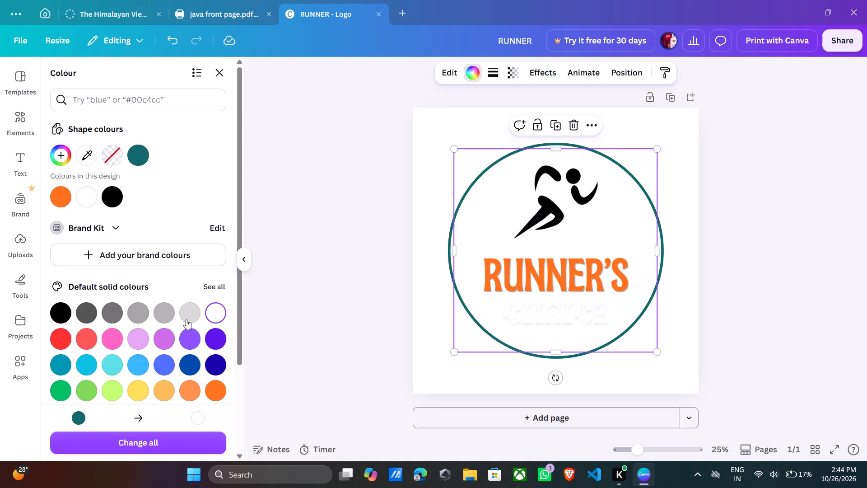
click(61, 334)
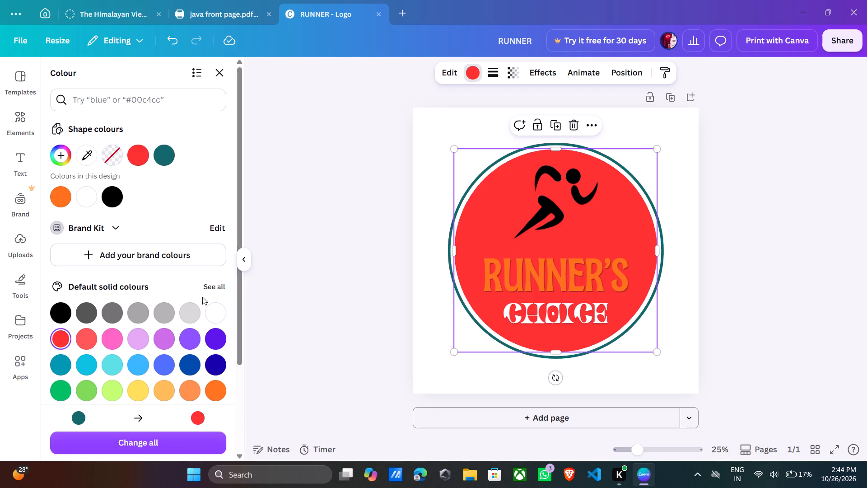
Recolour the RUNNER'S text, trying light purple and settling on cyan blue from the default solid colours.
click(534, 279)
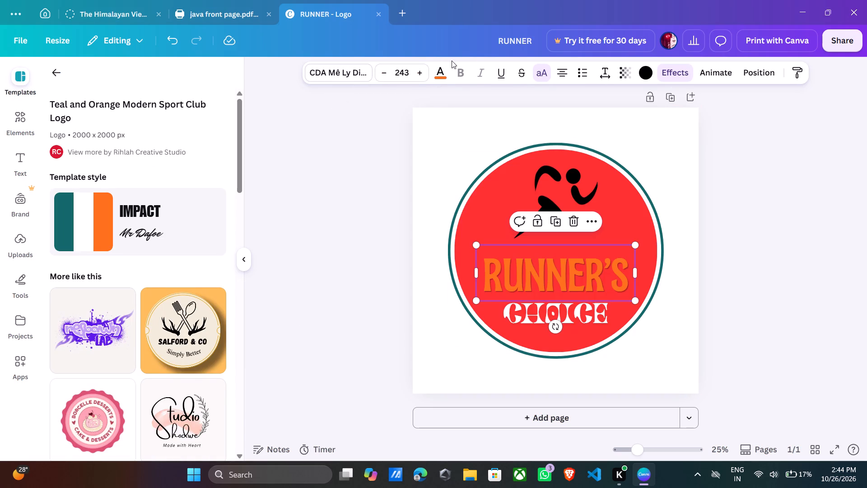
click(443, 72)
click(132, 338)
click(147, 362)
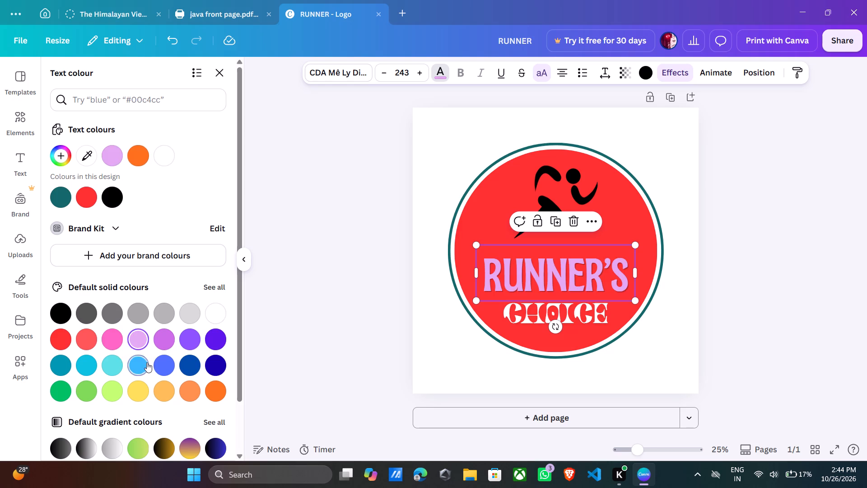
click(105, 364)
click(83, 359)
click(303, 382)
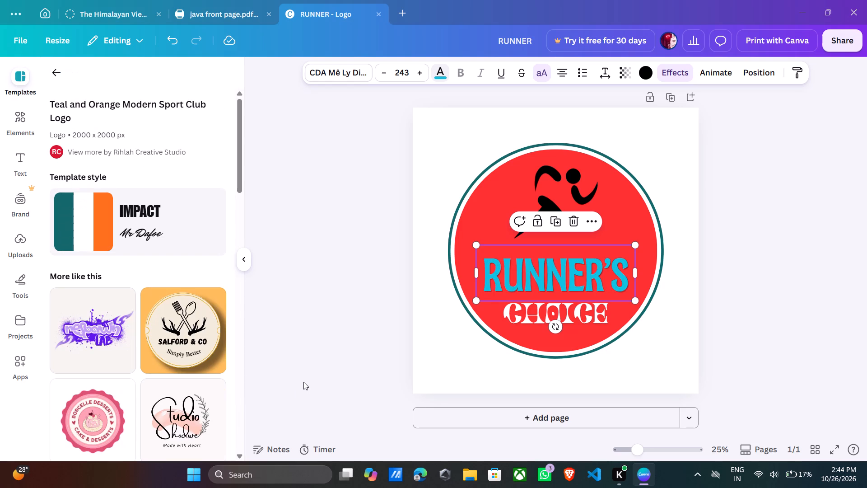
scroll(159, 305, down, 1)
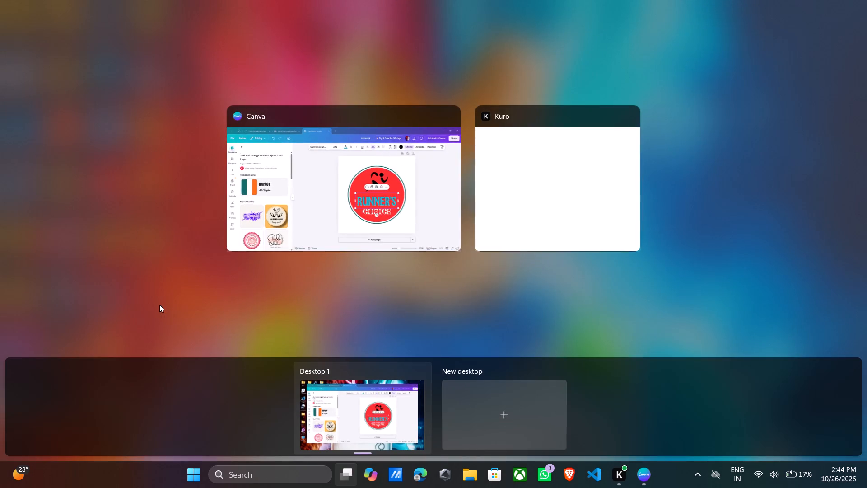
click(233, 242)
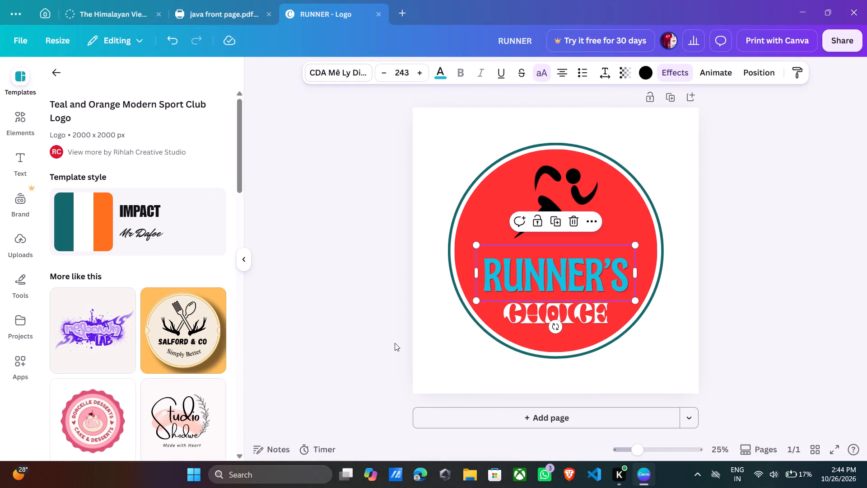
Add a blank second page to the design.
click(509, 421)
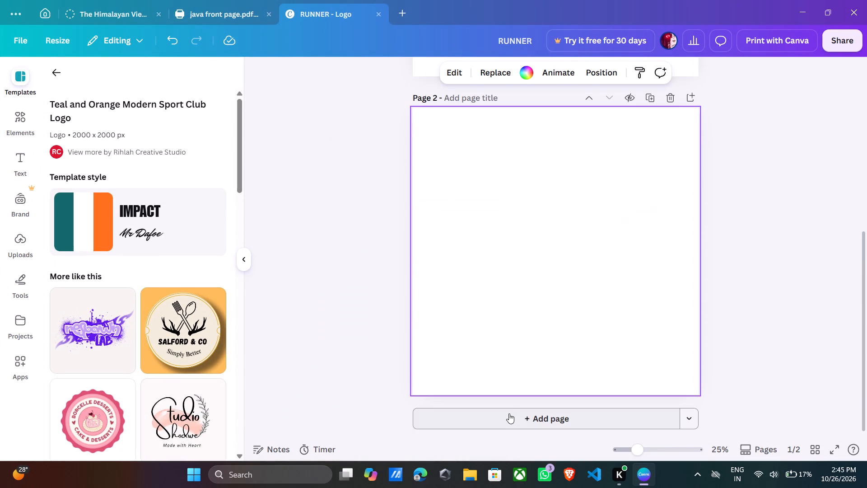
Search the elements library for running shoes.
click(18, 122)
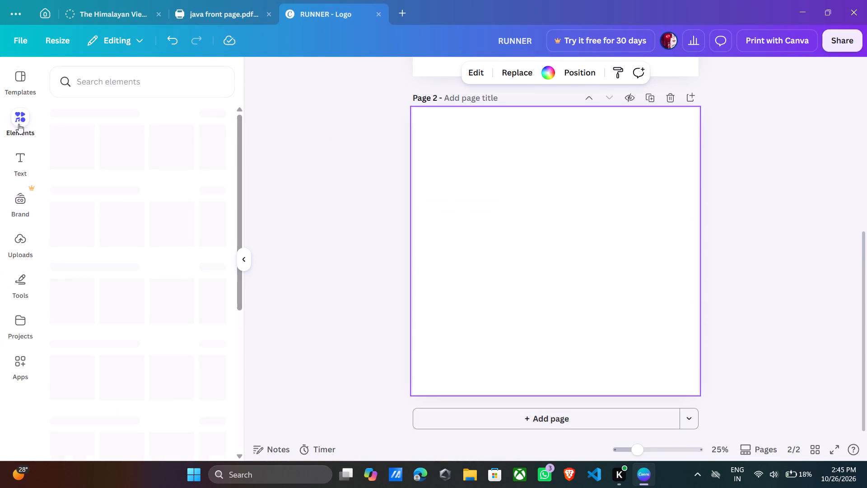
click(185, 90)
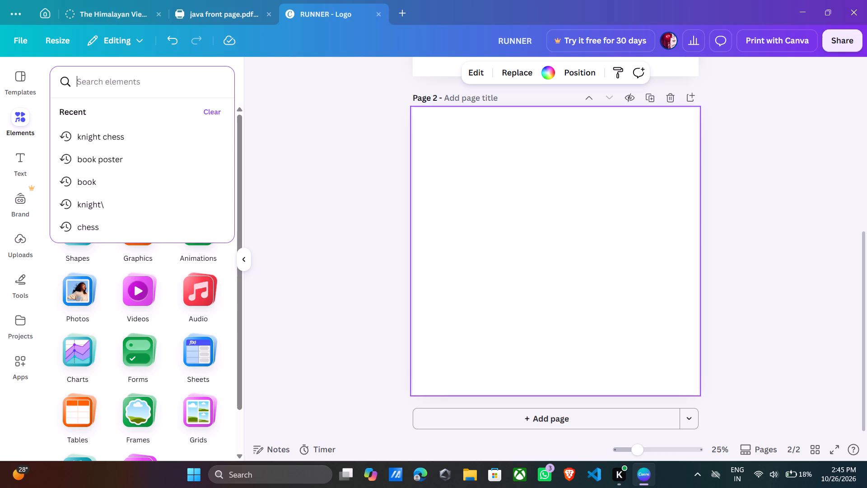
text(sh)
key(BackSpace)
key(BackSpace)
text(running)
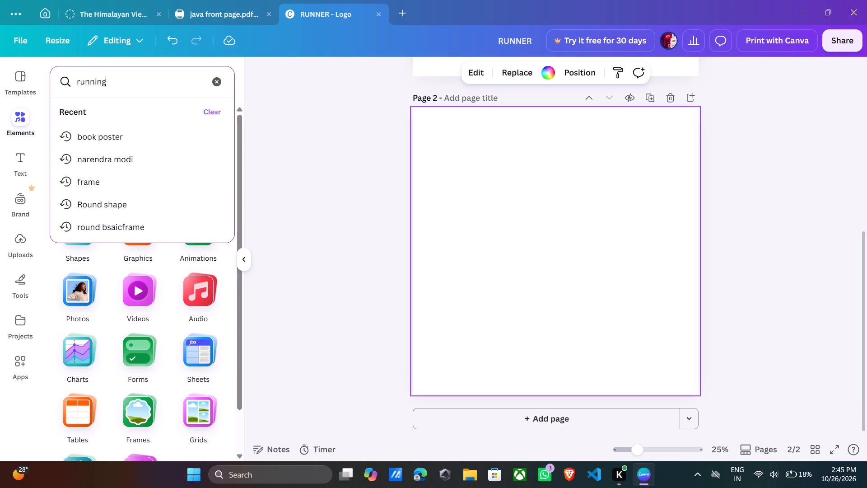
key(space)
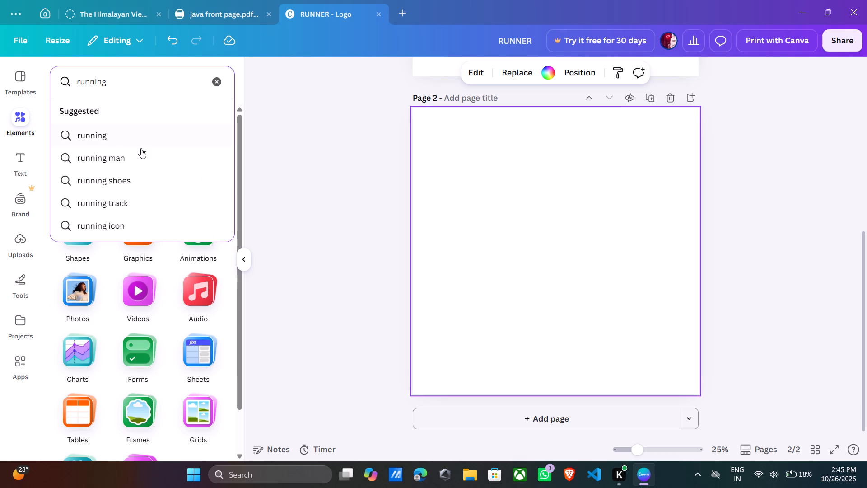
click(124, 178)
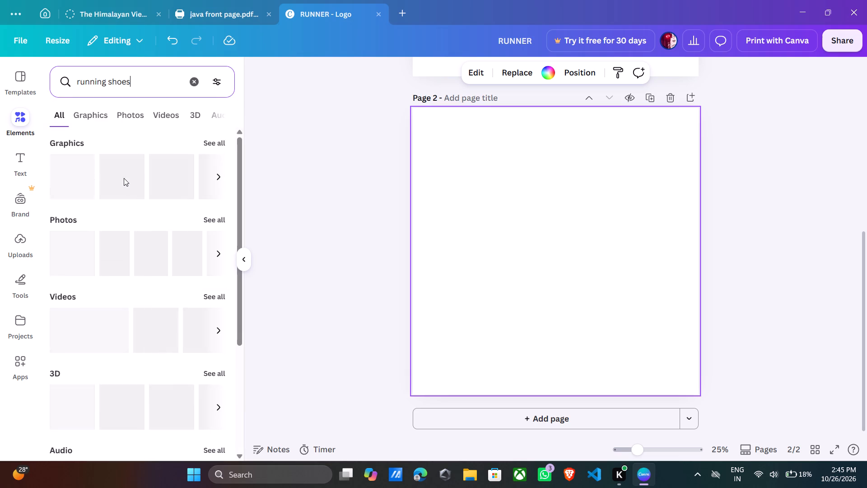
Add the beige sneakers graphic with red laces from the running shoes results to page 2.
scroll(128, 221, down, 1)
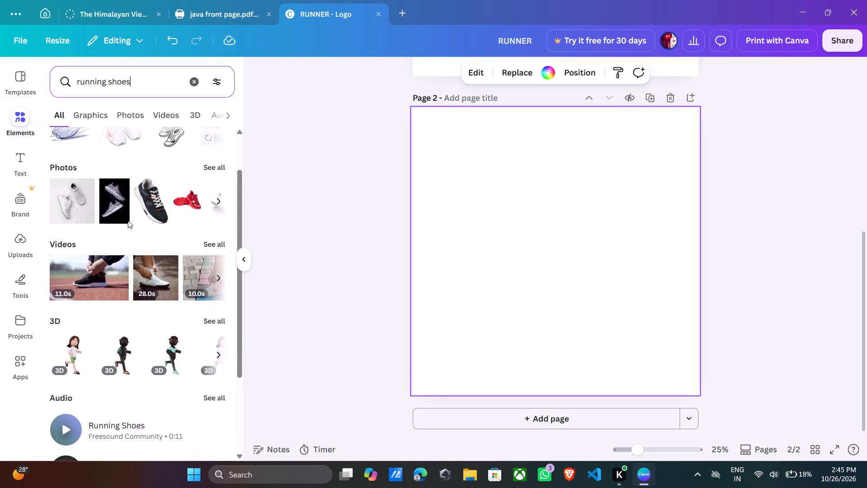
scroll(128, 221, down, 1)
scroll(149, 206, up, 1)
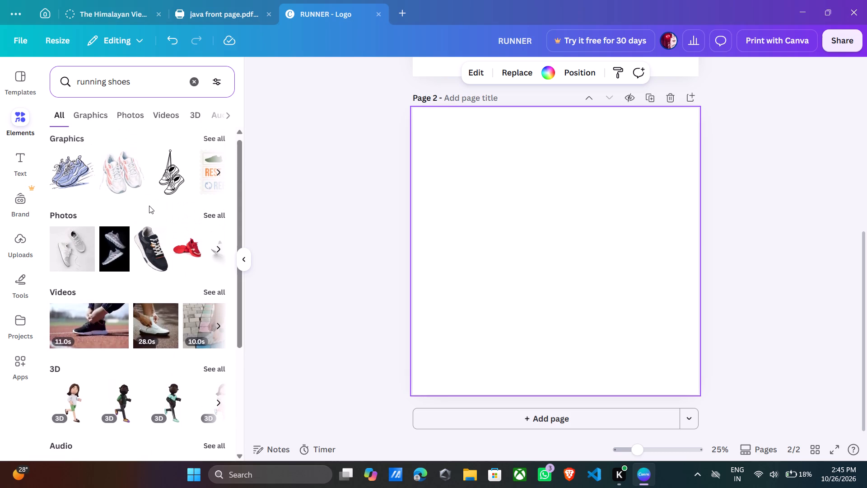
scroll(149, 206, left, 3)
drag(188, 173, 181, 173)
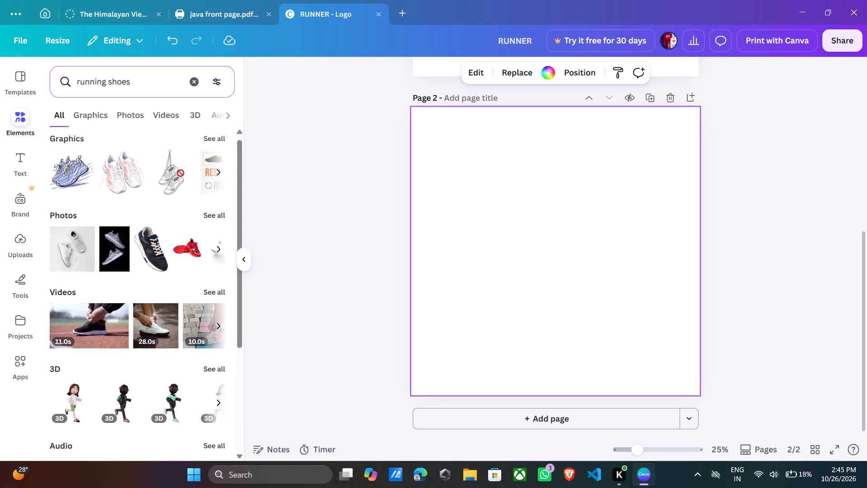
drag(181, 173, 180, 172)
click(221, 172)
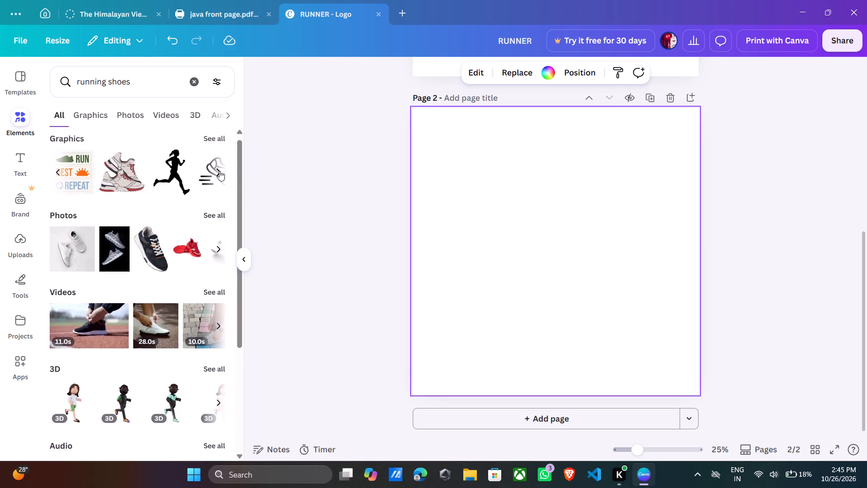
click(126, 171)
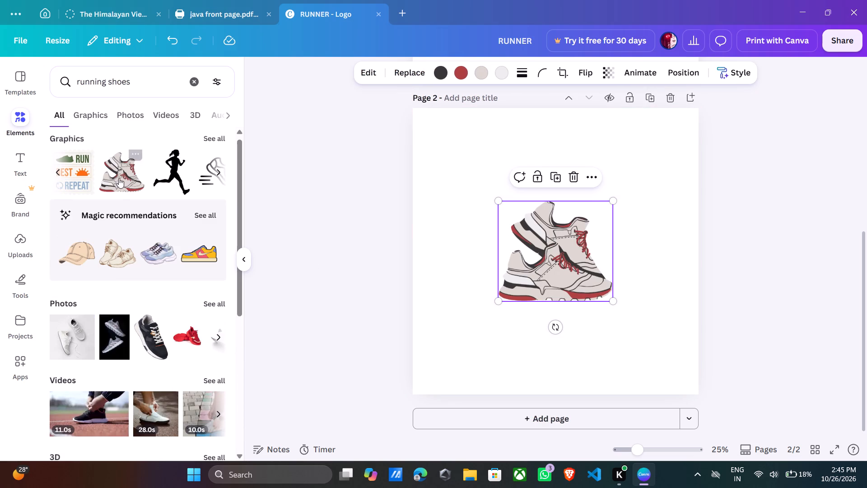
Add the blue and lilac sneakers graphic from the Magic recommendations to page 2.
scroll(119, 178, left, 4)
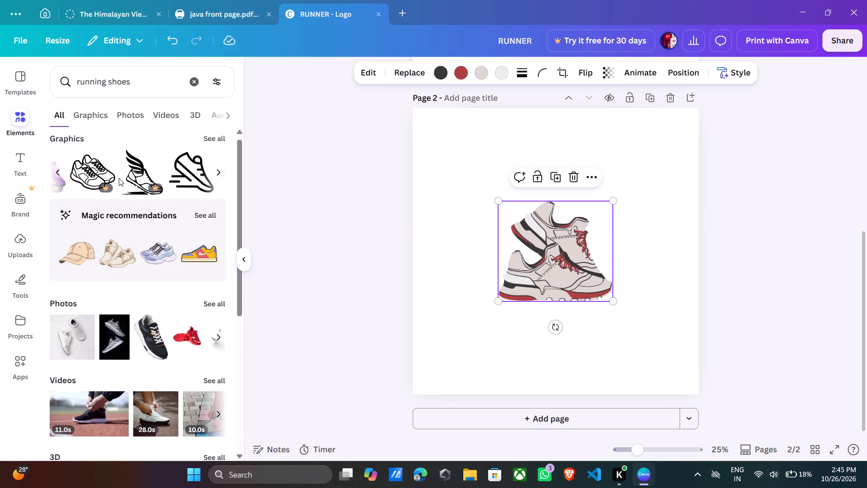
scroll(161, 245, left, 3)
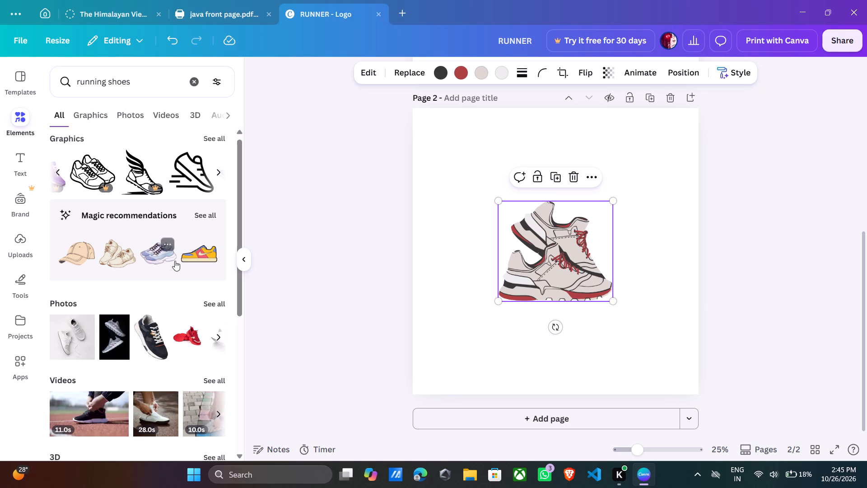
scroll(175, 261, left, 1)
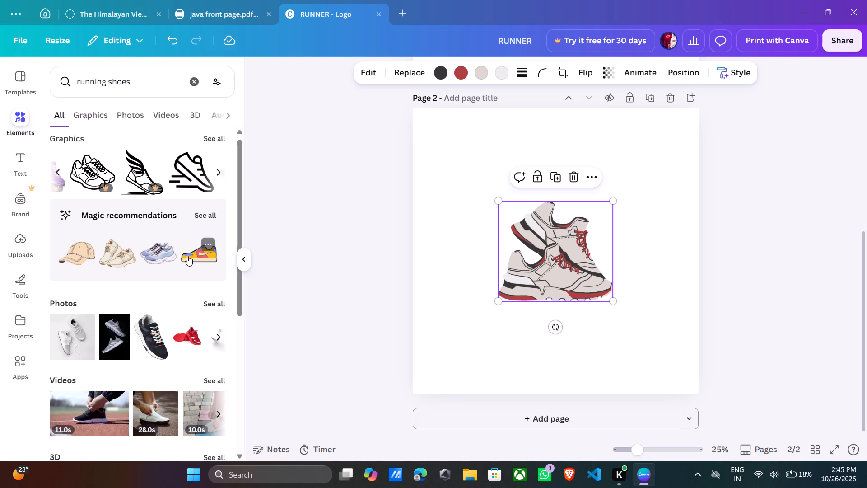
click(150, 255)
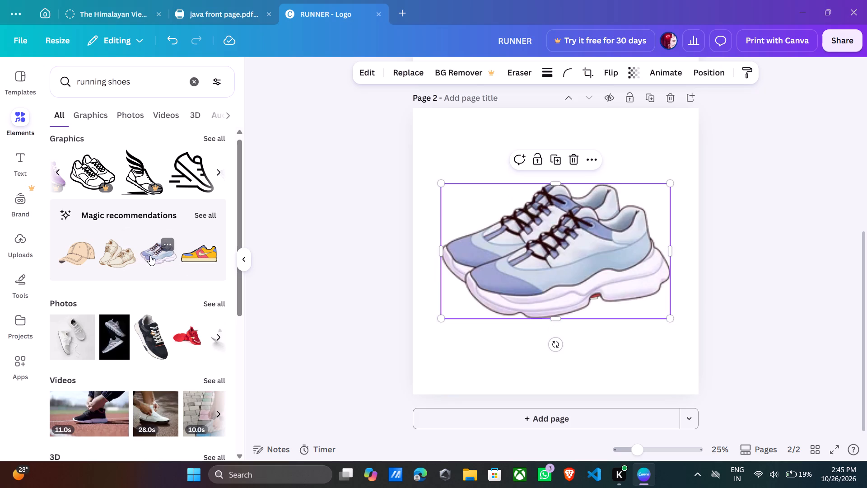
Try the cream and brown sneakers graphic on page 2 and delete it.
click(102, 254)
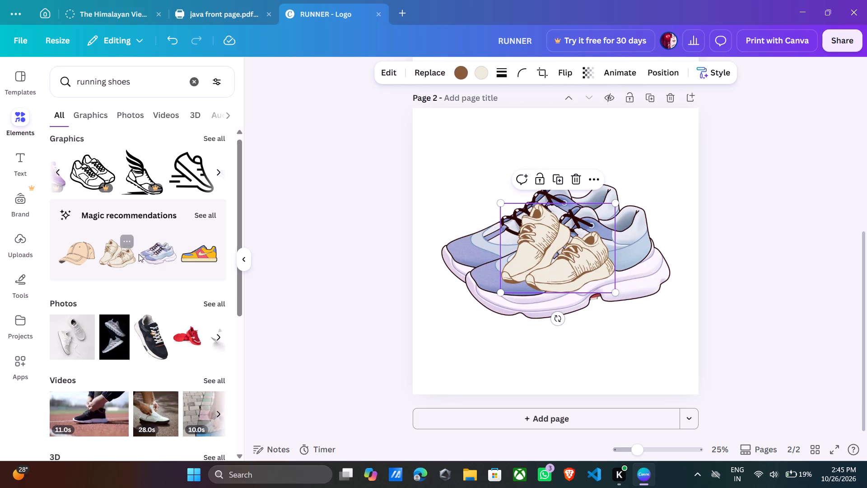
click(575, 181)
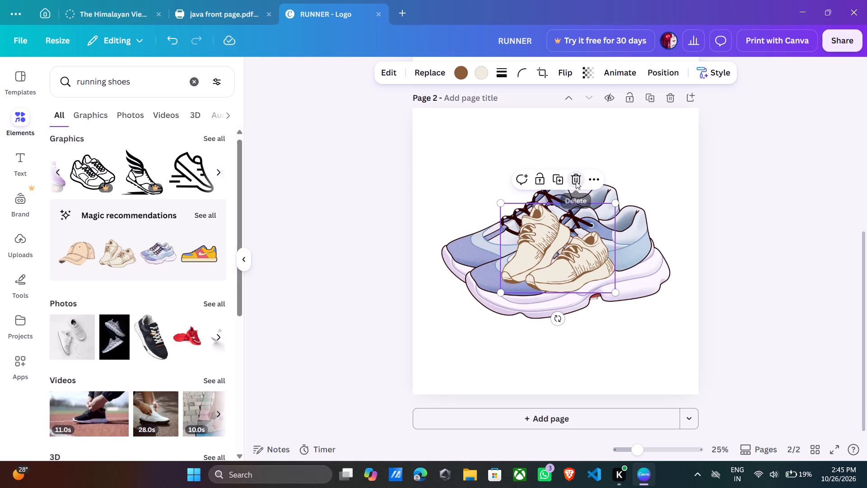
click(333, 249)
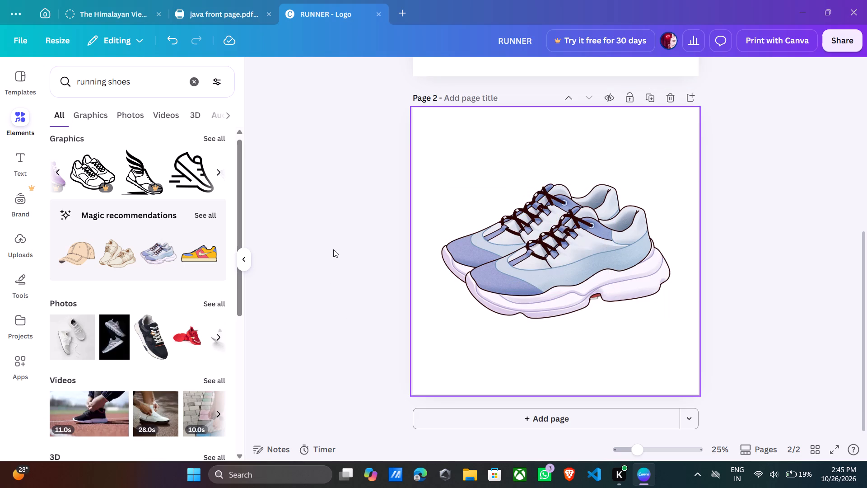
Enlarge the blue and lilac sneakers to about 1,900 px wide and centre them across page 2.
scroll(387, 336, right, 1)
click(552, 297)
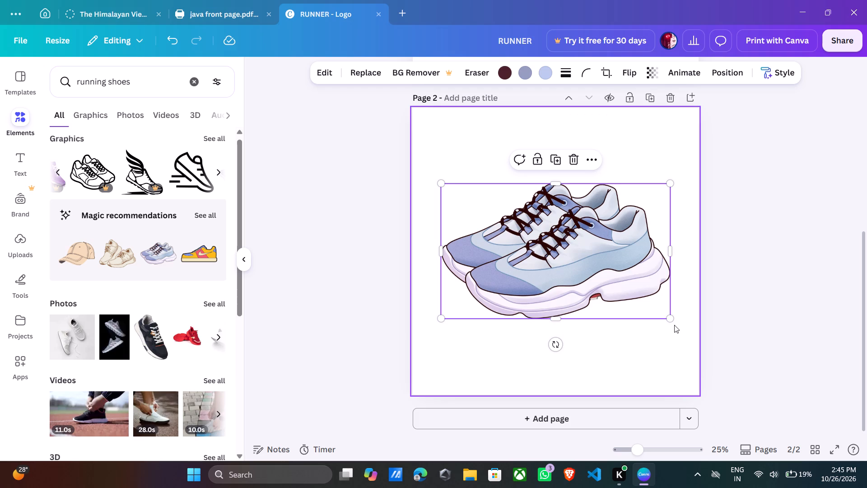
drag(672, 316, 700, 371)
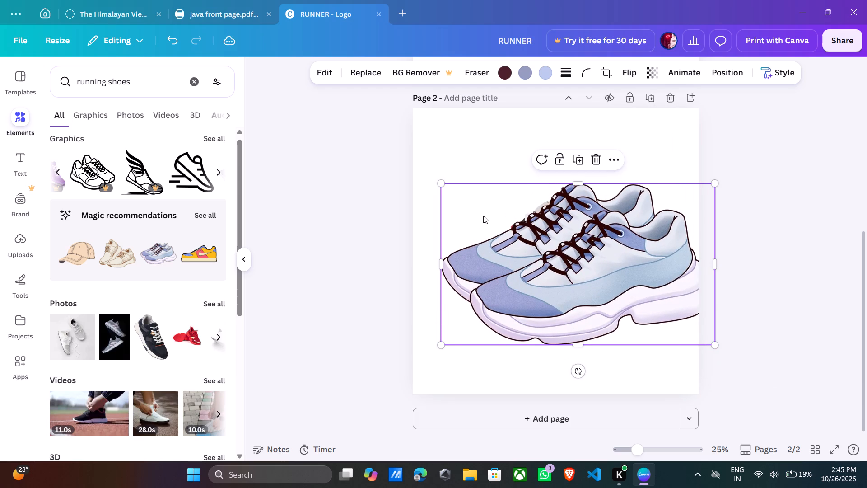
drag(442, 186, 409, 139)
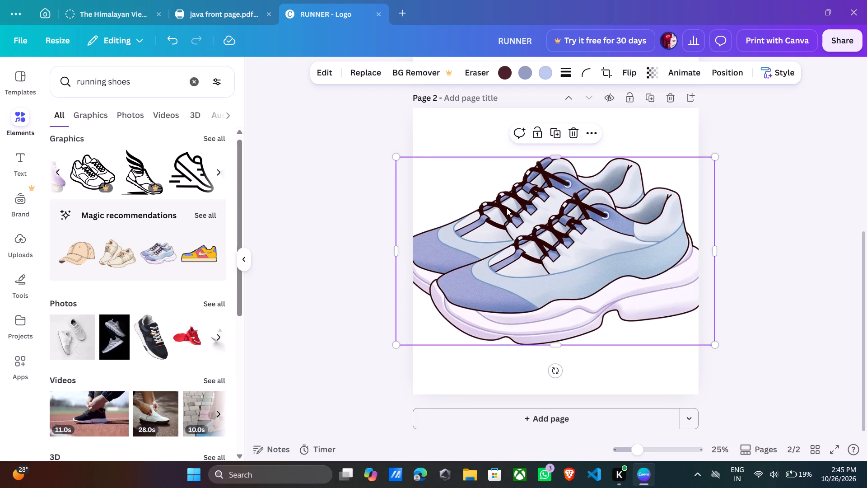
drag(715, 154, 692, 183)
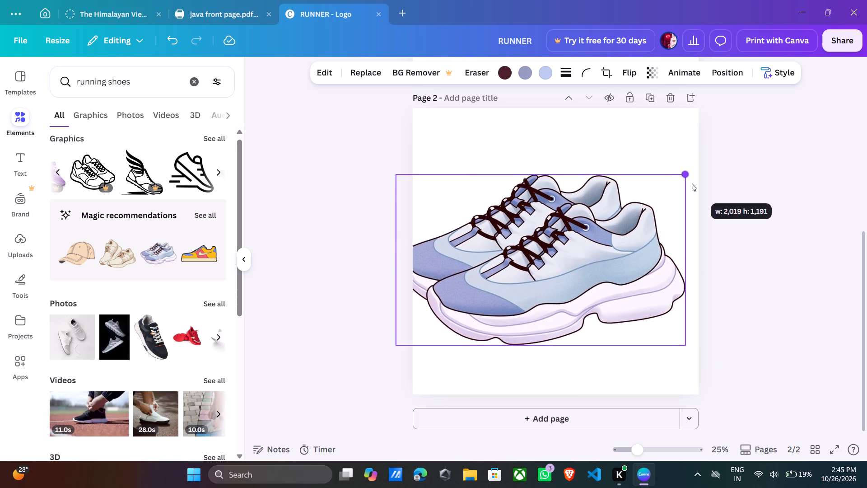
drag(572, 245, 588, 245)
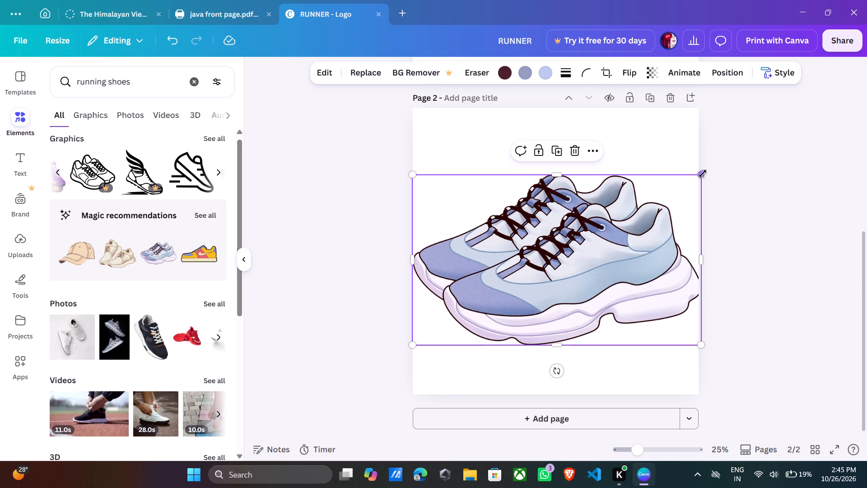
drag(704, 175, 688, 186)
drag(592, 239, 598, 238)
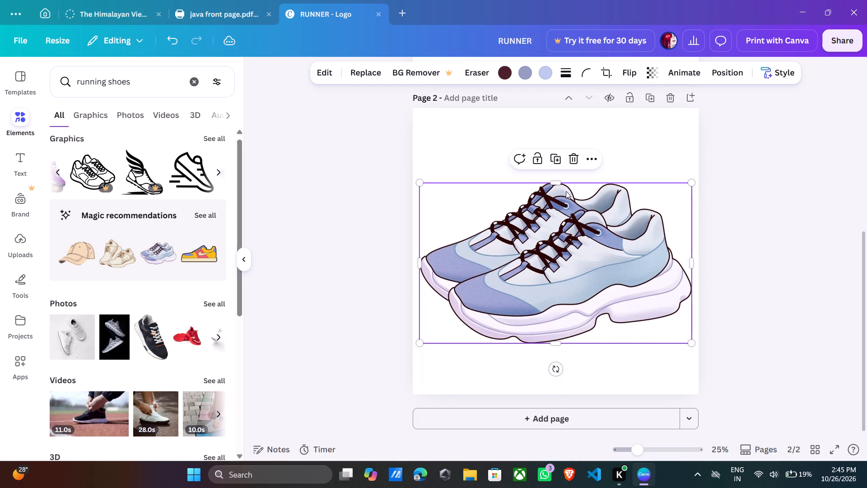
Crop a thin strip off the top edge of the blue and lilac sneakers image.
drag(556, 179, 544, 187)
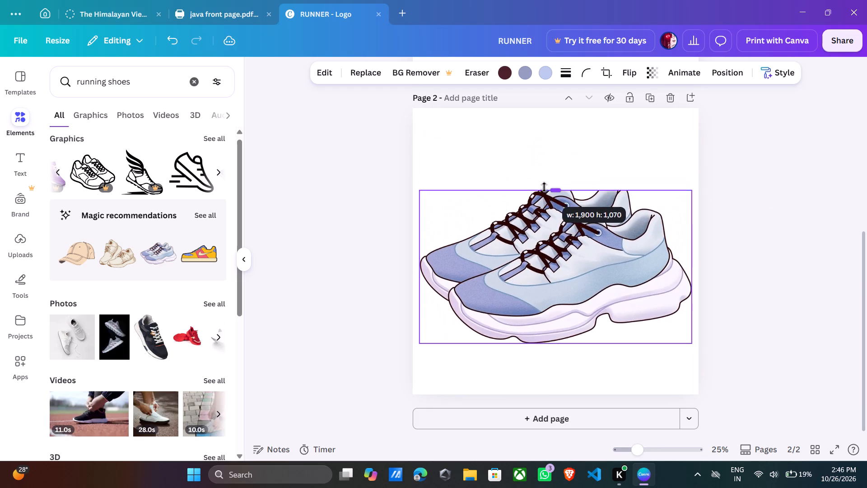
drag(544, 187, 542, 181)
click(804, 165)
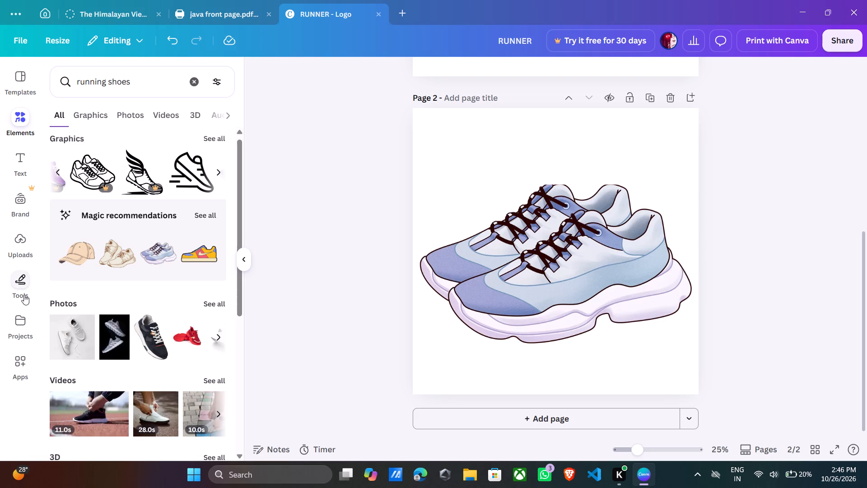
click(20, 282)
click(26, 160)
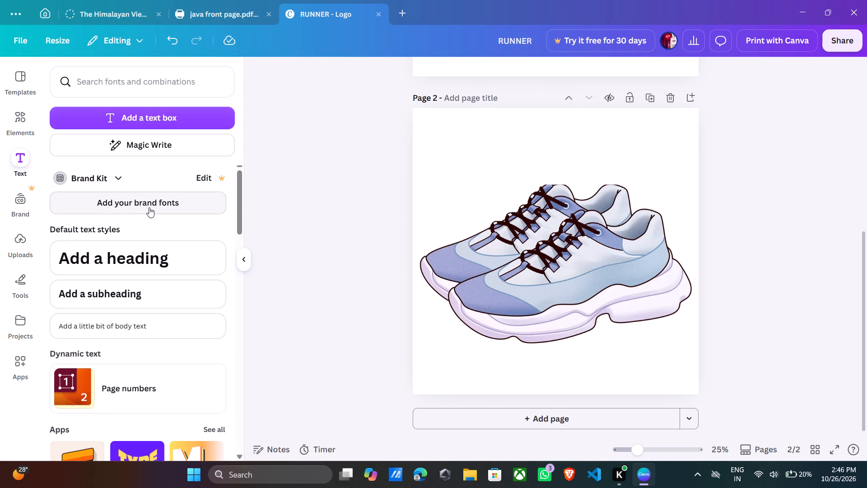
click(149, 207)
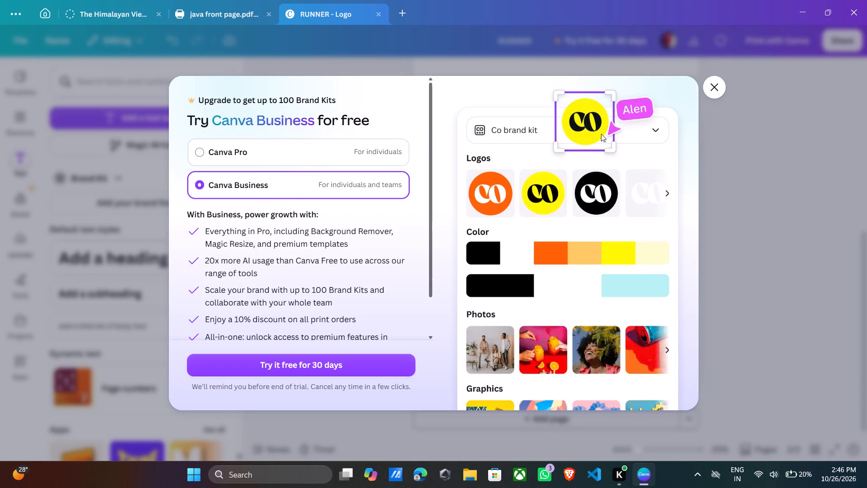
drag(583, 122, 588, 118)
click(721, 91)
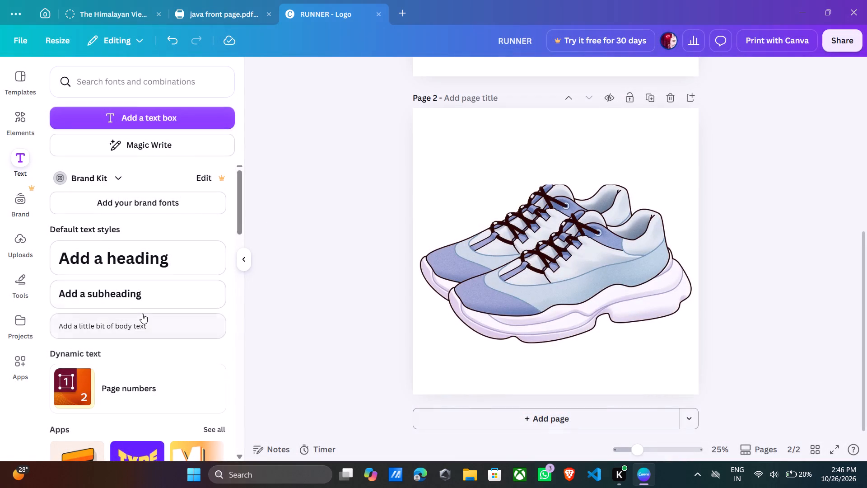
Add the recently used "BOLD moves" text combination to page 2 and place it over the lower part of the sneakers.
scroll(142, 314, down, 7)
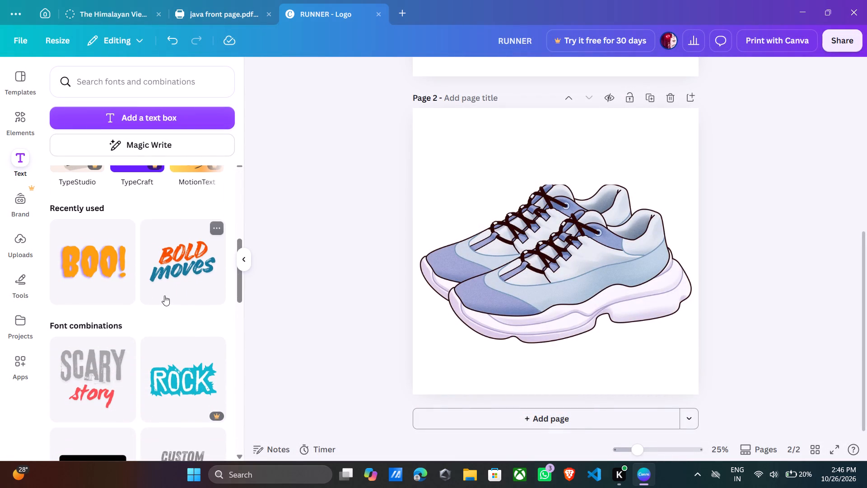
click(164, 295)
drag(583, 244, 586, 272)
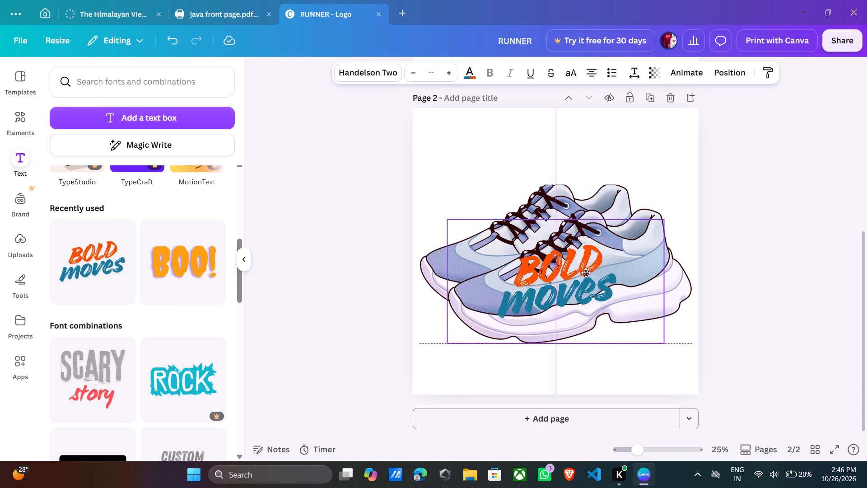
drag(586, 272, 567, 300)
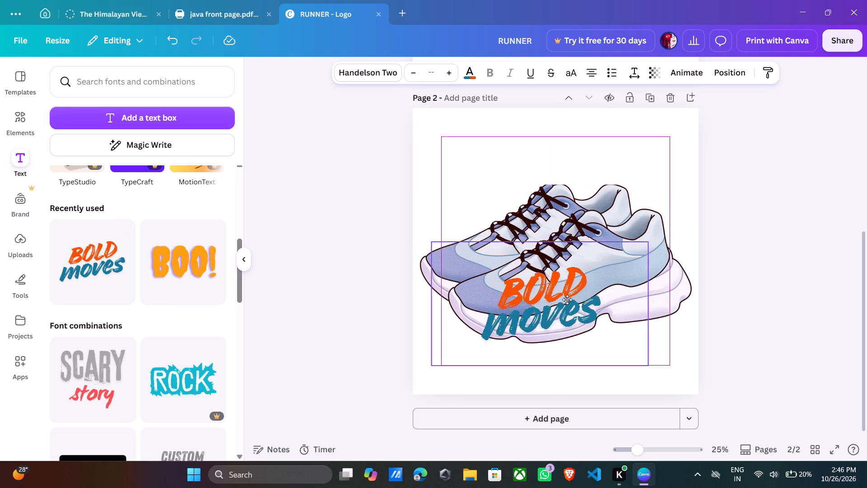
drag(567, 300, 557, 305)
Move the word "moves" away from "BOLD" to the area below the heel end of the front sneaker.
click(551, 336)
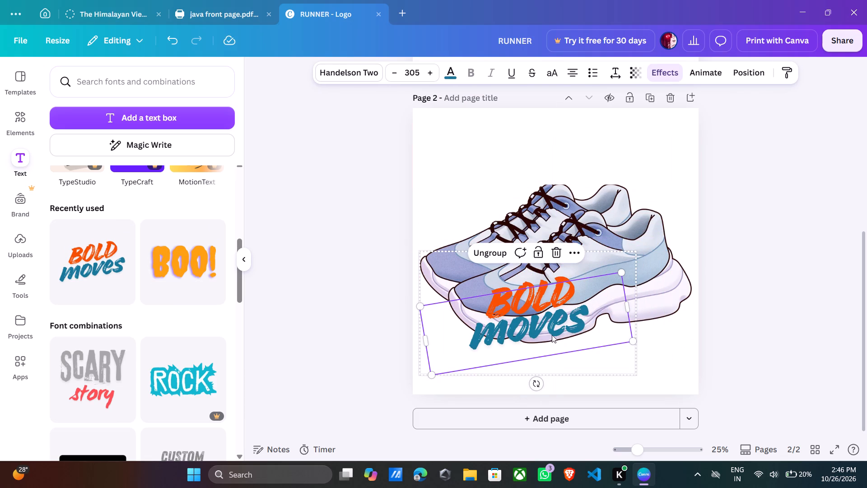
drag(564, 316, 654, 258)
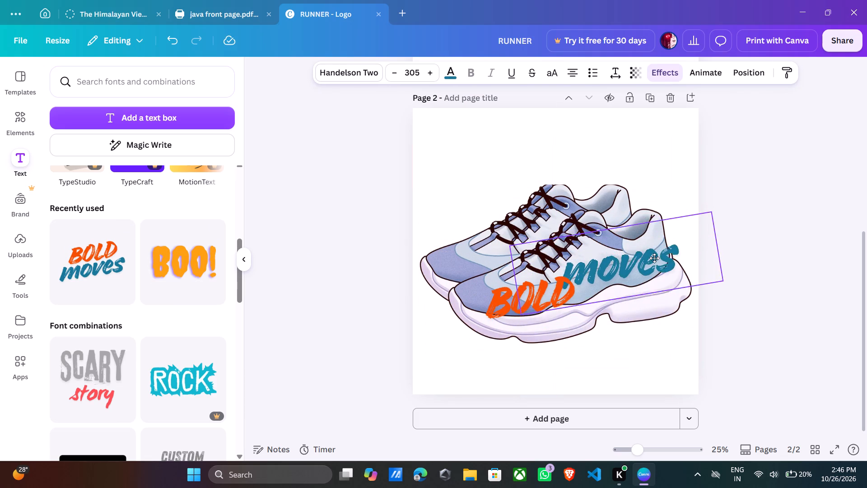
drag(654, 258, 669, 258)
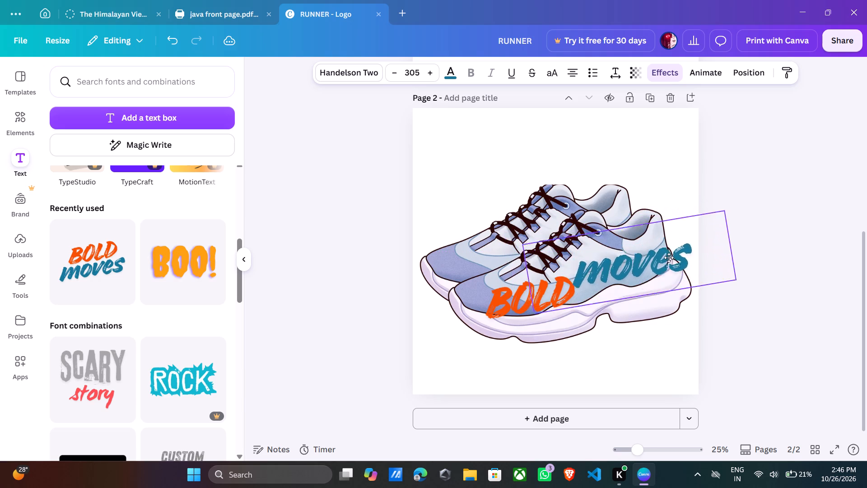
drag(669, 258, 653, 321)
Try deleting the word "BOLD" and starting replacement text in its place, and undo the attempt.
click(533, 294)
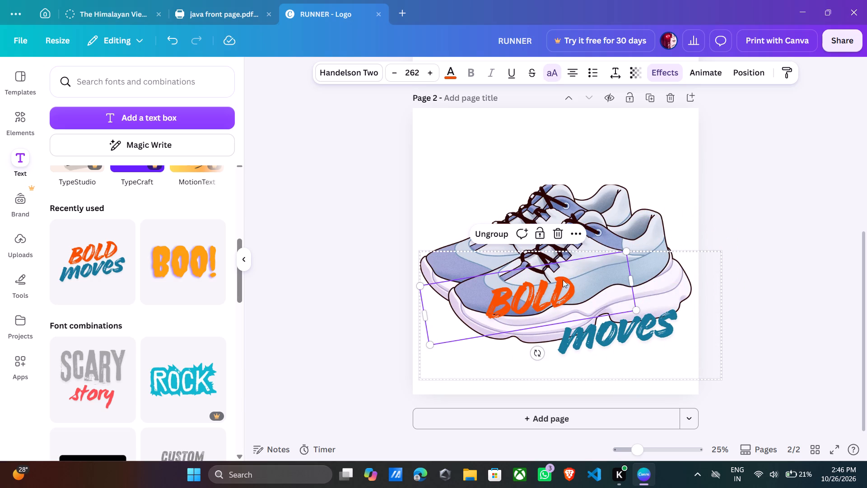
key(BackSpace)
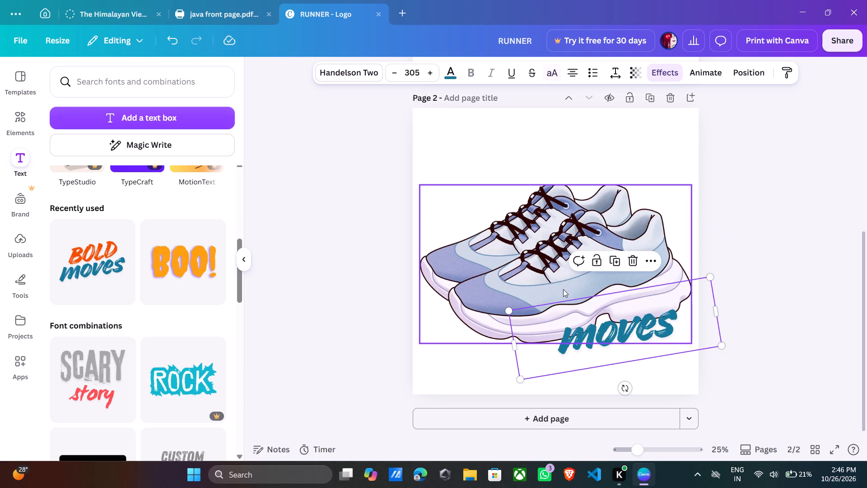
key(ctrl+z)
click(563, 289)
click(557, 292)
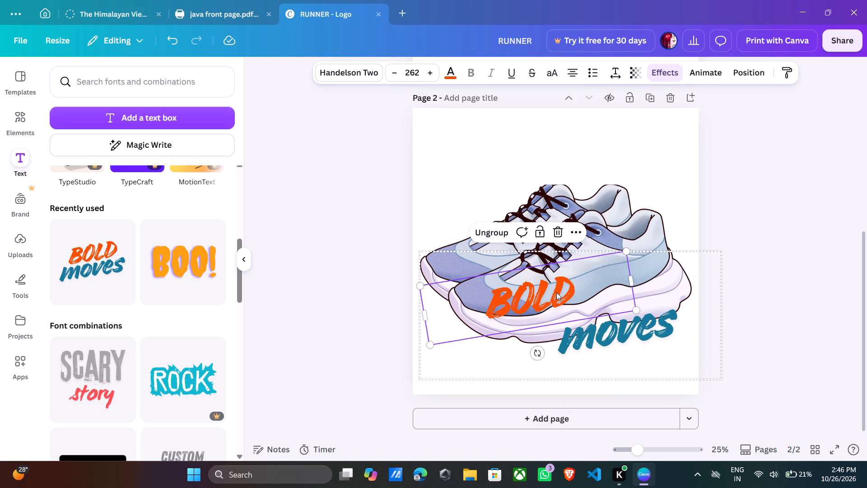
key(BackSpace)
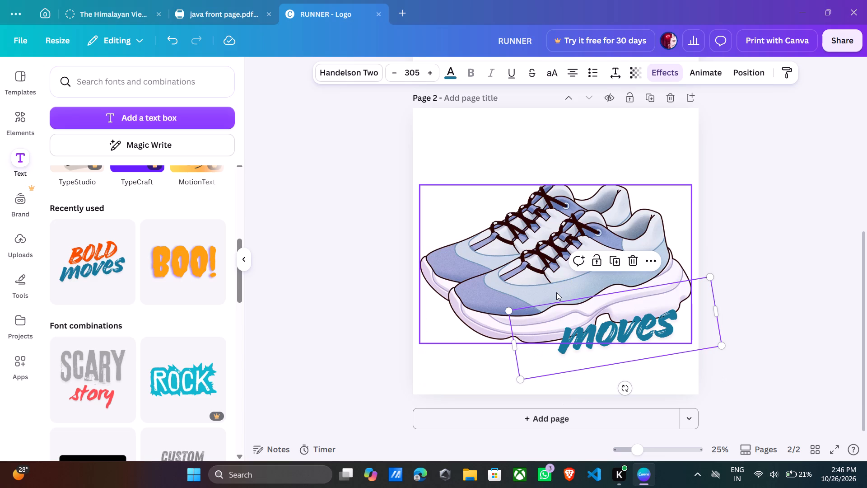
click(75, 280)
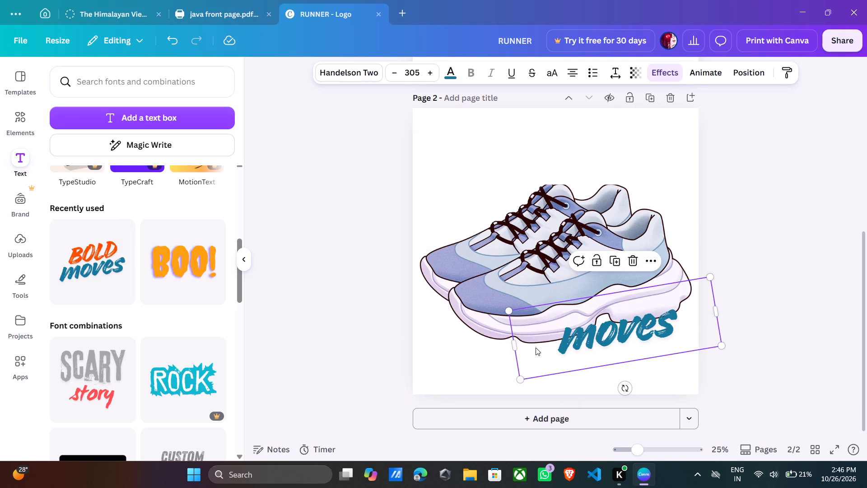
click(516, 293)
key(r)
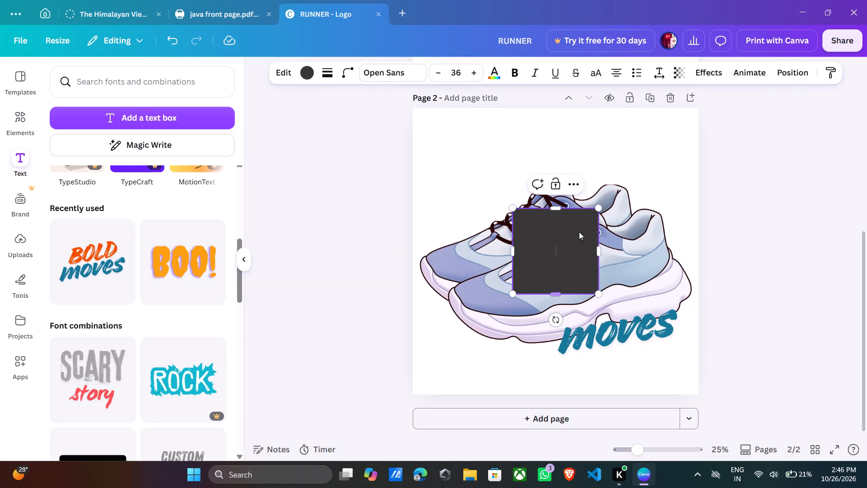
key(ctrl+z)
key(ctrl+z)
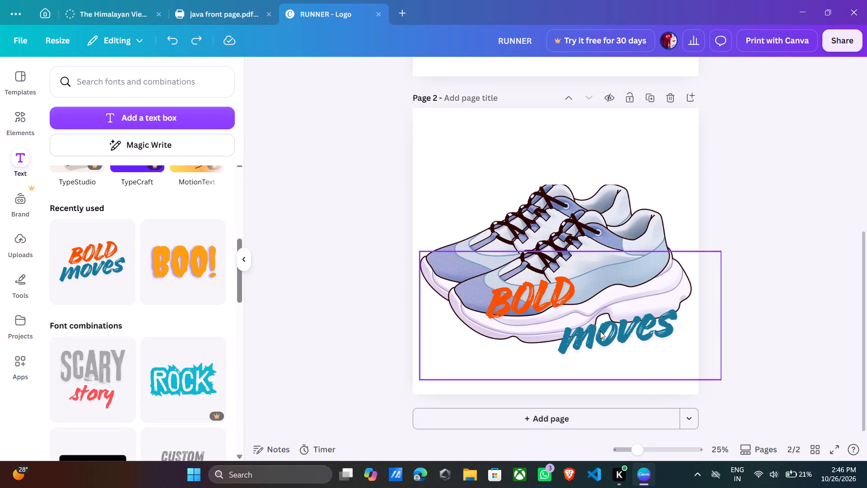
Ungroup the "BOLD moves" text combination on page 2.
click(559, 289)
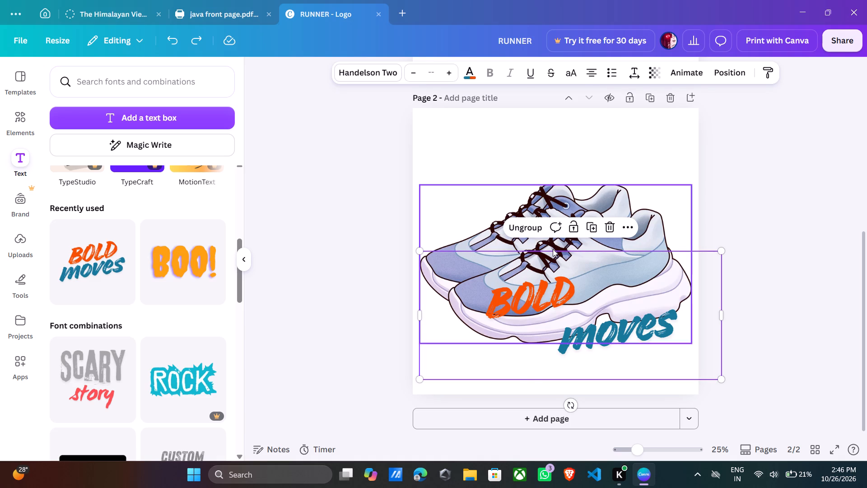
click(521, 227)
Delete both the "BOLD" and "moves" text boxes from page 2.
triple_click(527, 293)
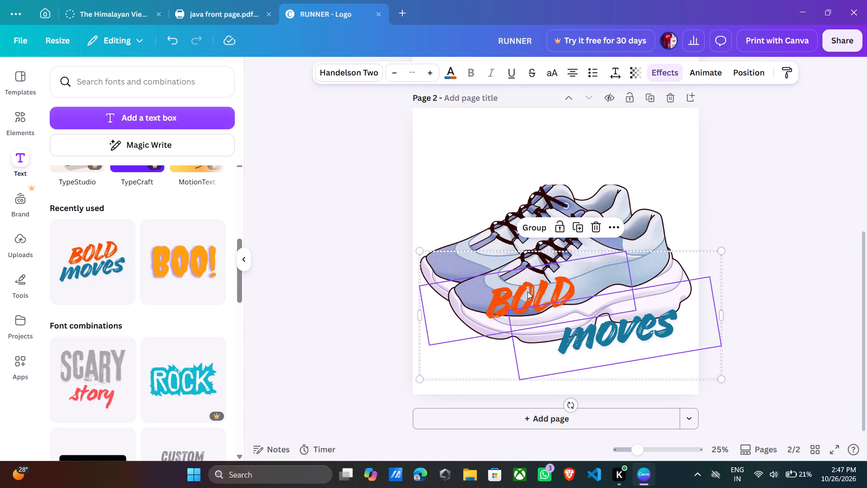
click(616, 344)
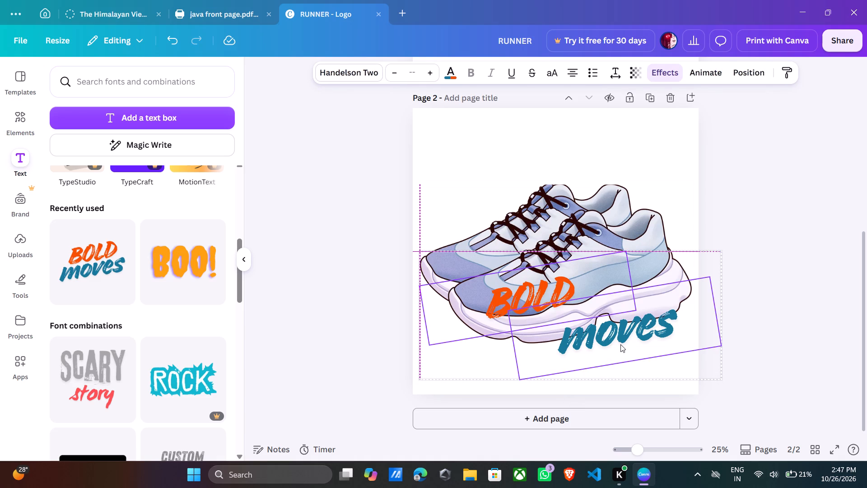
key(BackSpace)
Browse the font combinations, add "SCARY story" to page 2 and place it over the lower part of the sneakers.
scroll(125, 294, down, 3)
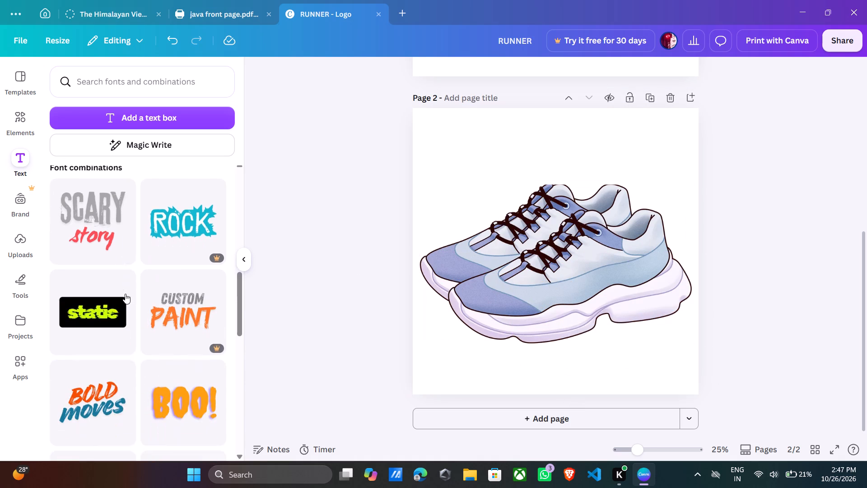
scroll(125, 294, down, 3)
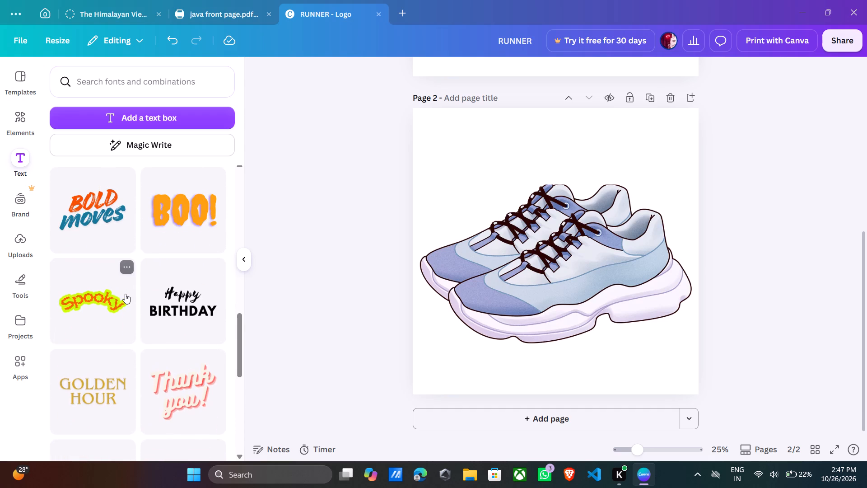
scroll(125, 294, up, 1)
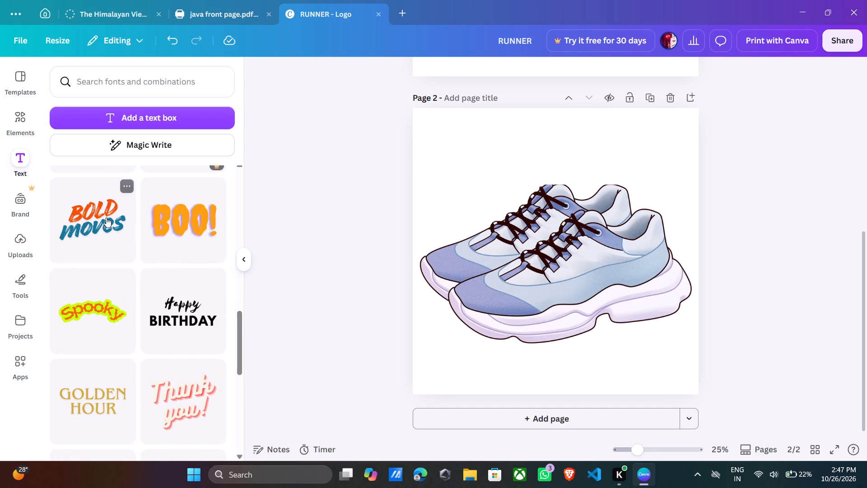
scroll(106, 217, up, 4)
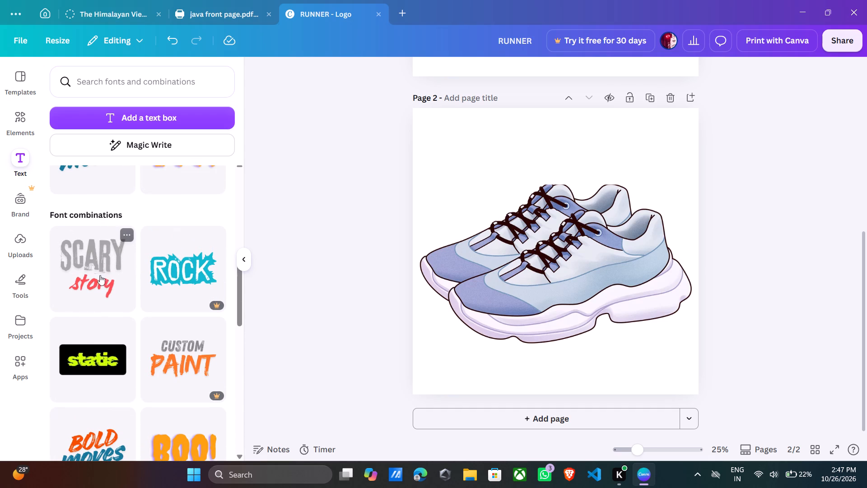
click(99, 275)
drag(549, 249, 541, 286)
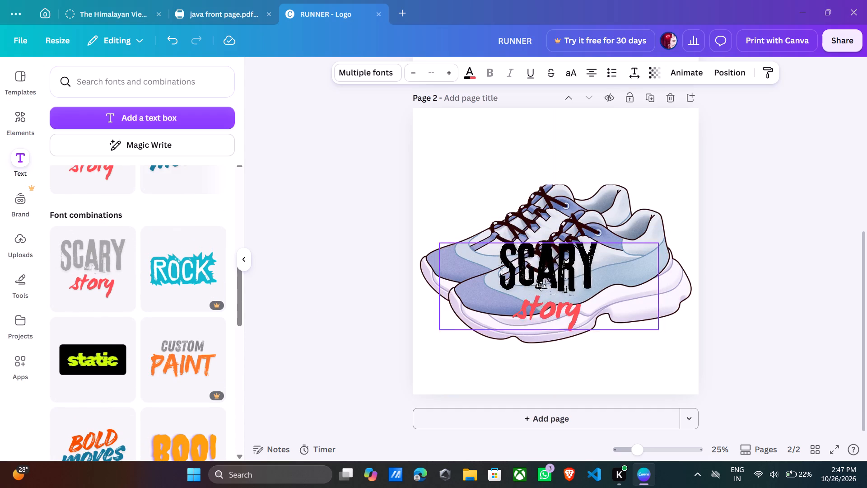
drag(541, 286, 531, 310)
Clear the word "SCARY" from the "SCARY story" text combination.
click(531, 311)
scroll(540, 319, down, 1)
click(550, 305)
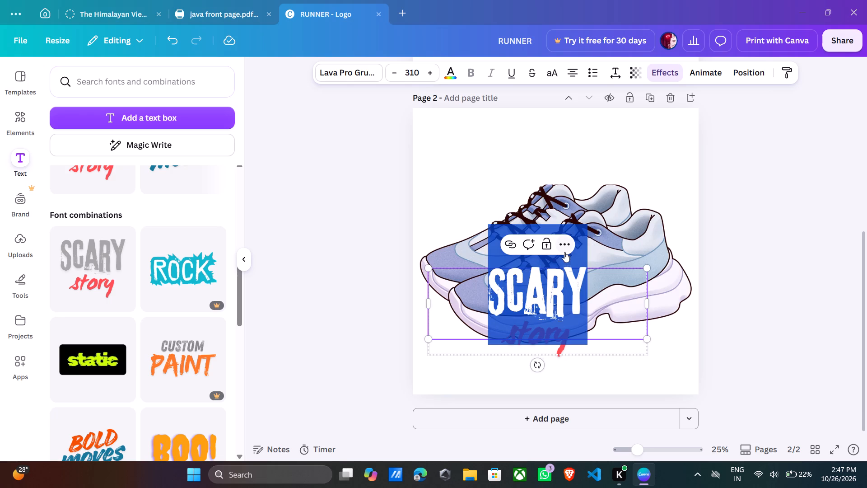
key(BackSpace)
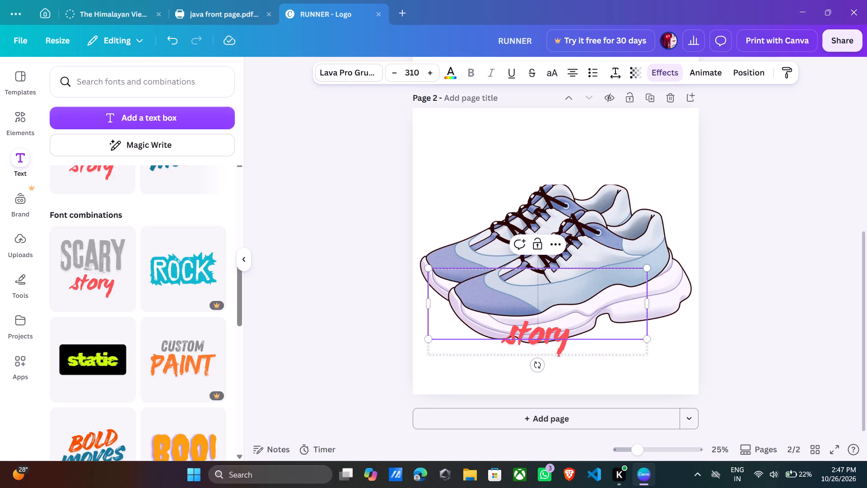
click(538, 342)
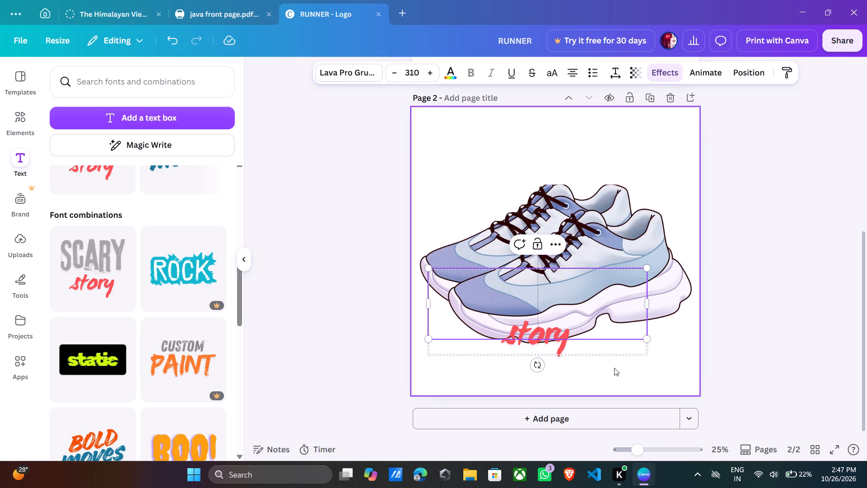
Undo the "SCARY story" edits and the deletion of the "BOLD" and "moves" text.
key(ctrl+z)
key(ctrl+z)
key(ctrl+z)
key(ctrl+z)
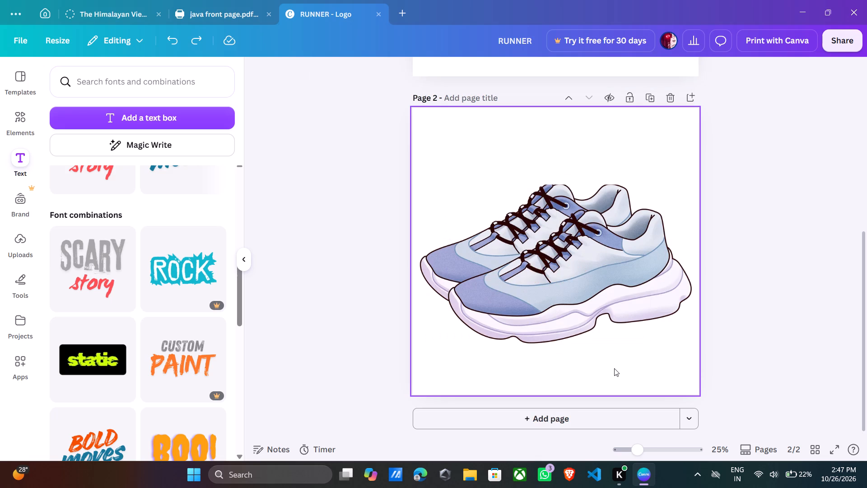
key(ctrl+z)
Replace the word "BOLD" with "RUNNER'S".
click(554, 300)
click(549, 298)
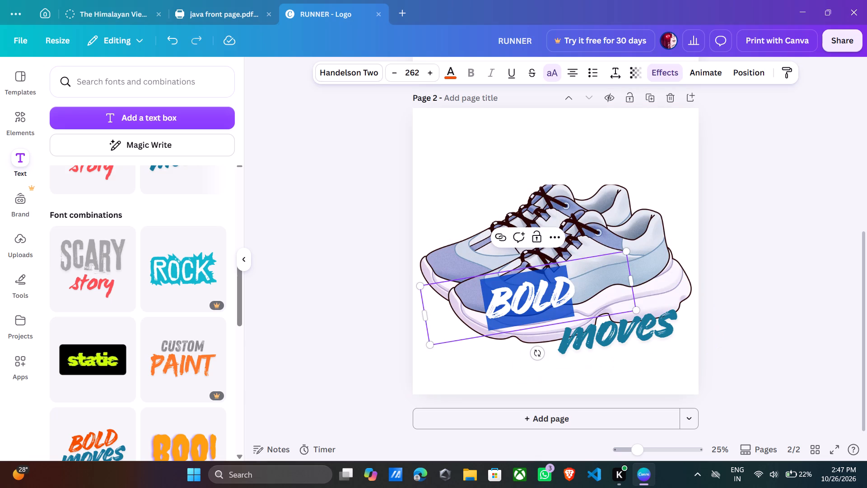
key(BackSpace)
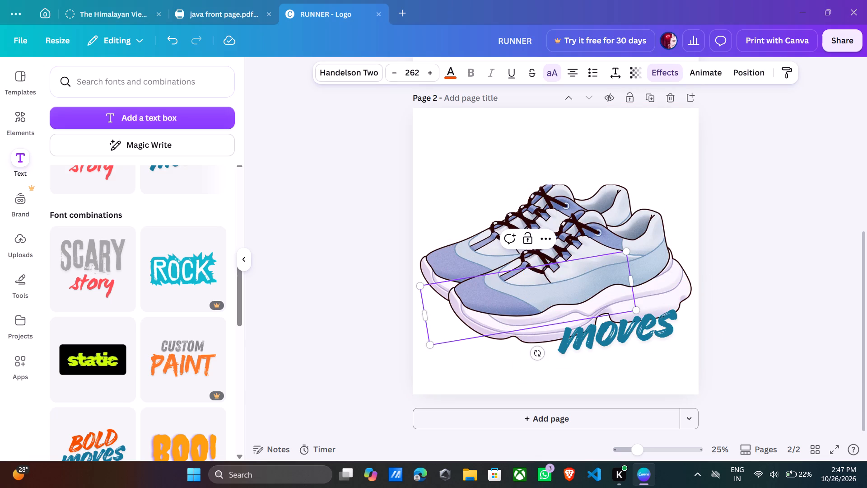
text(RUNNER)
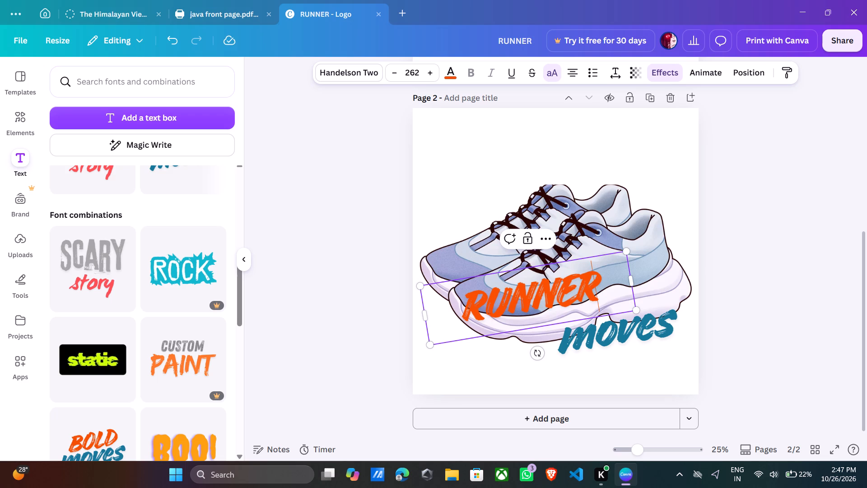
text('S)
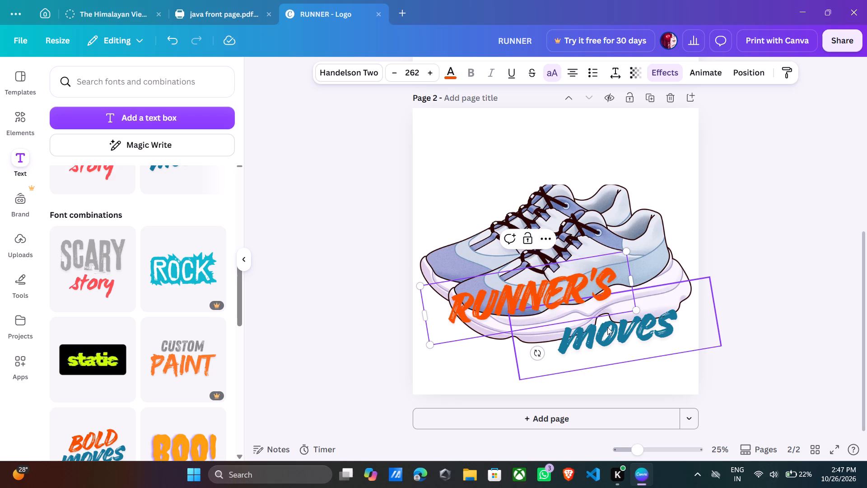
Replace the word "moves" with "CHOICE".
click(613, 330)
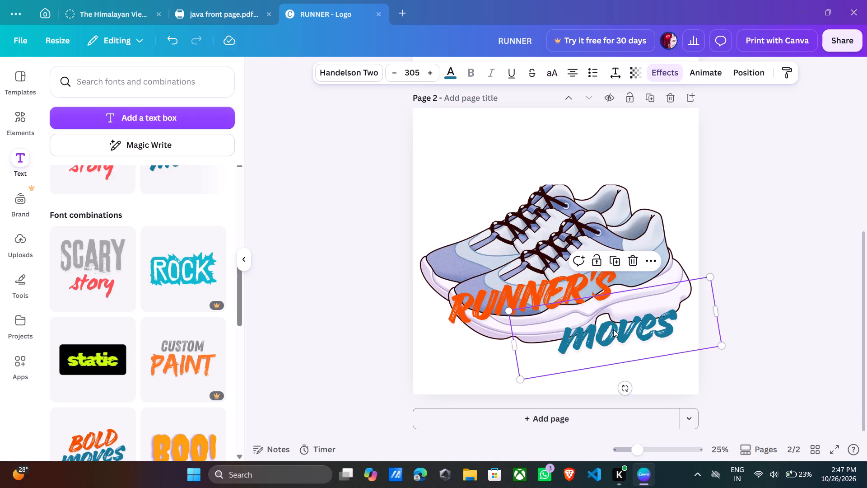
key(BackSpace)
key(ctrl+z)
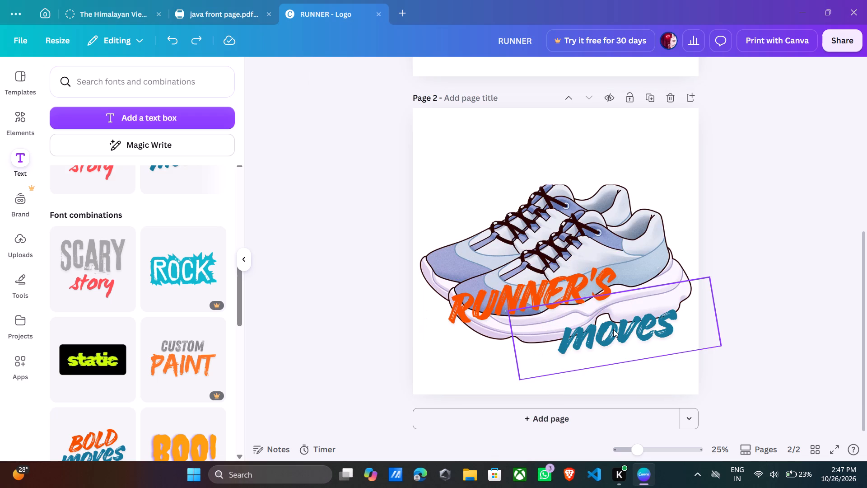
click(613, 329)
click(613, 329)
key(BackSpace)
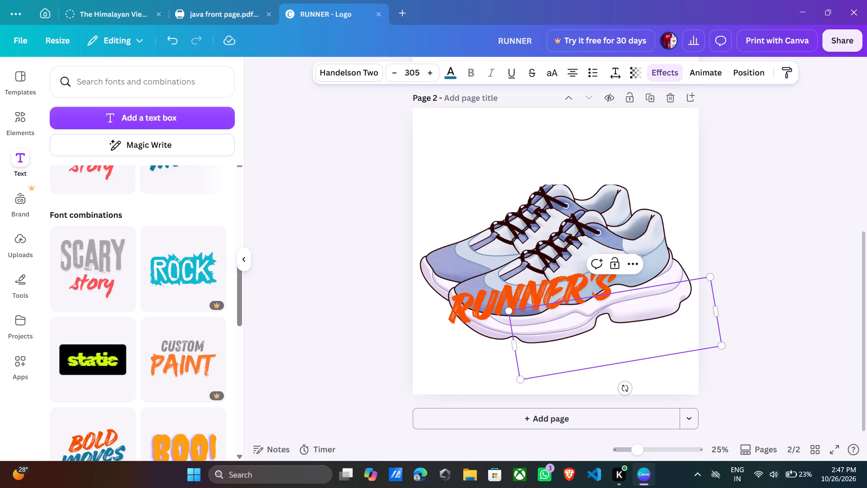
text(CHOICE)
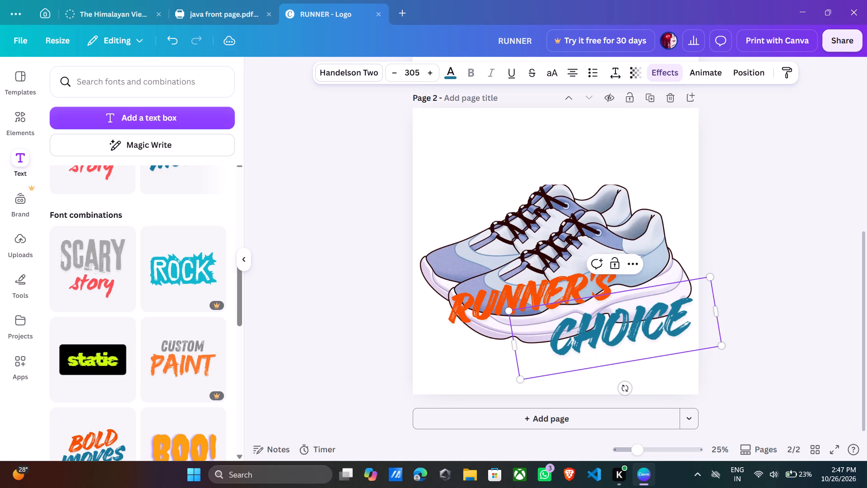
Shrink the "RUNNER'S" text to a font size of about 159 and place it on the front sneaker's toe side.
click(587, 291)
drag(627, 249, 611, 259)
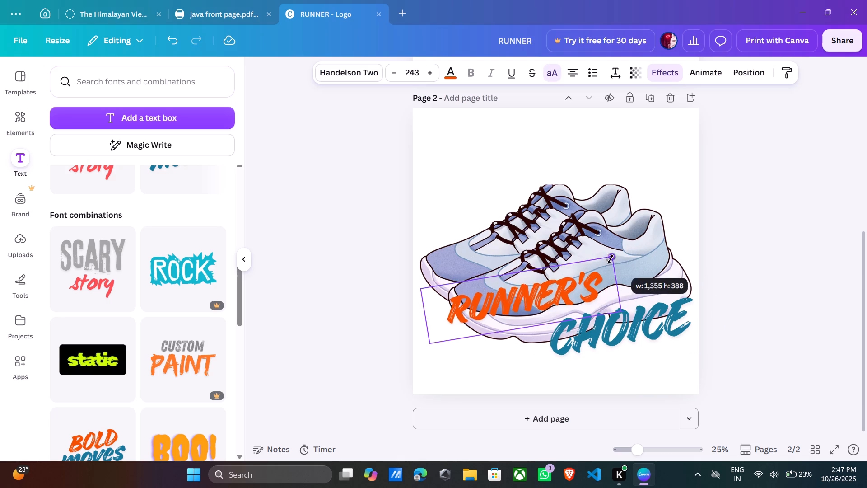
drag(611, 259, 551, 290)
drag(503, 318, 535, 291)
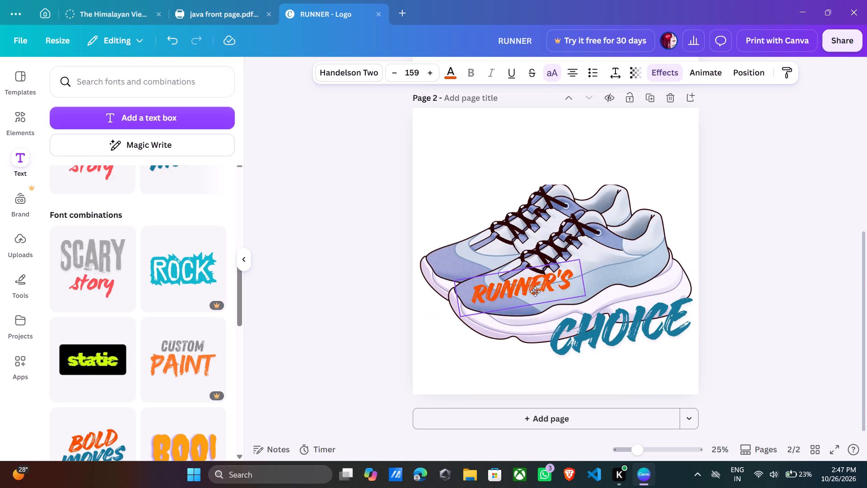
drag(535, 291, 540, 294)
Shrink the "CHOICE" text to a font size of about 131 and place it on the front sneaker's heel side.
click(599, 333)
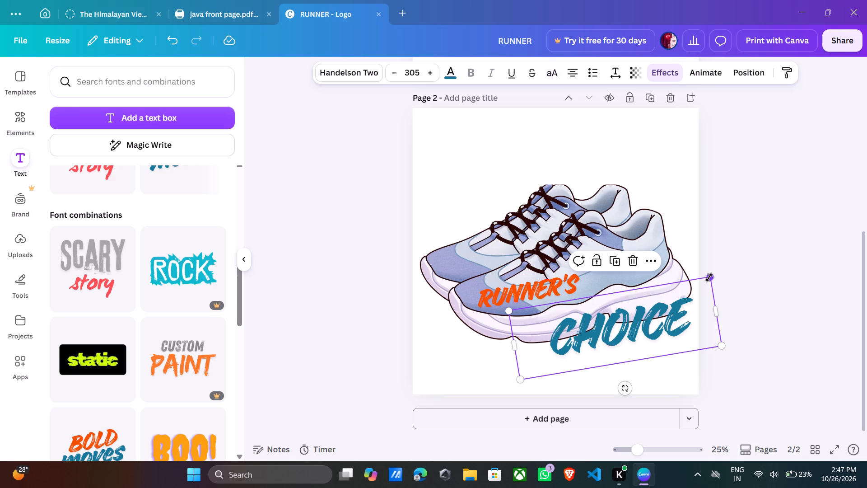
drag(709, 277, 605, 344)
drag(563, 358, 566, 350)
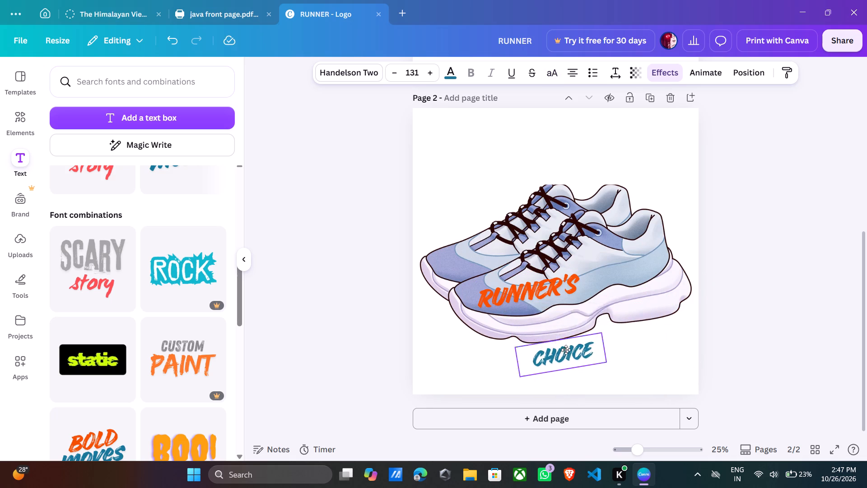
drag(566, 350, 623, 268)
click(774, 292)
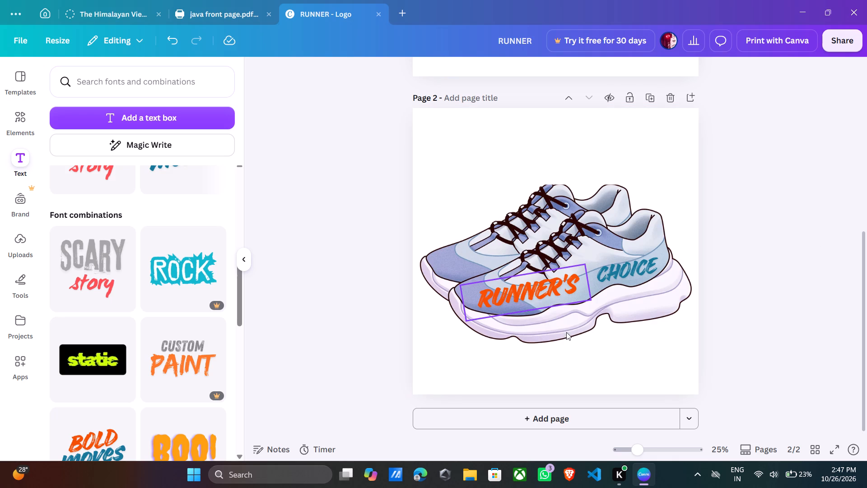
Browse the ready-made font combinations for further text styles.
scroll(137, 349, down, 5)
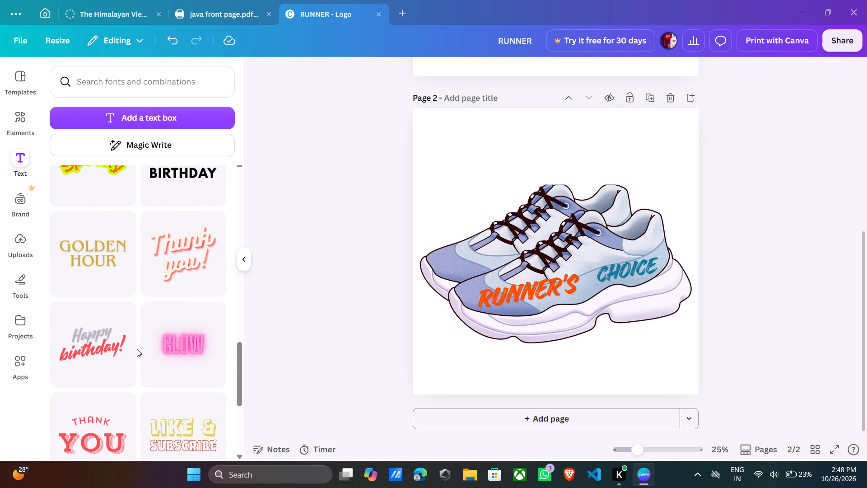
scroll(137, 349, down, 8)
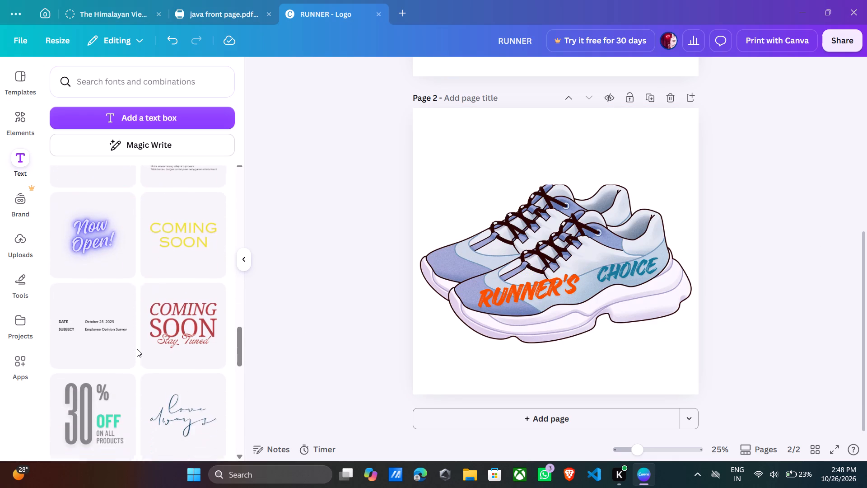
scroll(137, 349, down, 5)
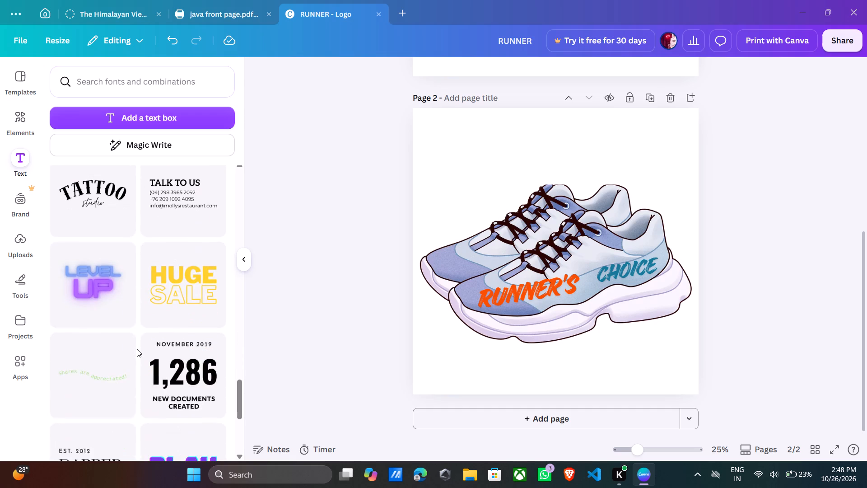
scroll(137, 349, down, 2)
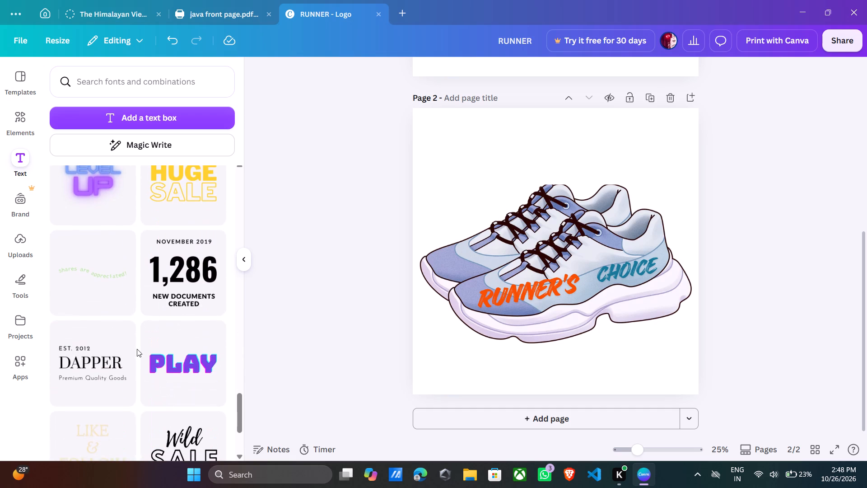
scroll(137, 349, up, 10)
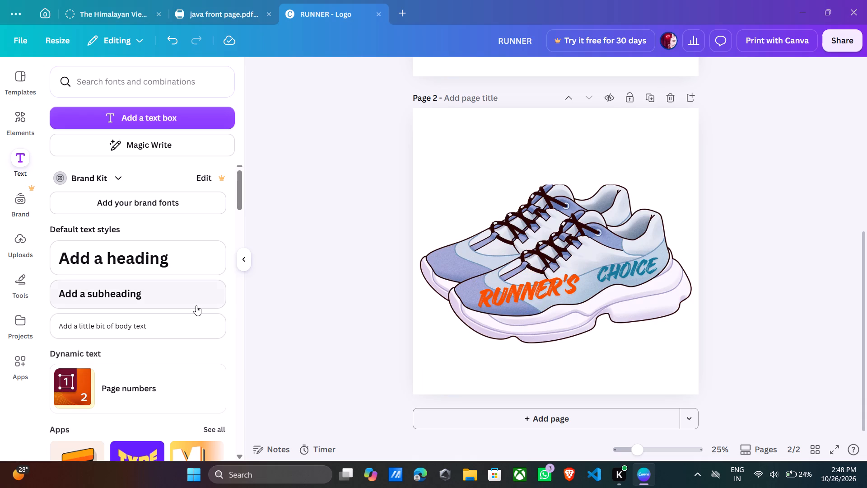
scroll(157, 261, up, 5)
Browse the logo templates similar to the Teal and Orange Modern Sport Club Logo.
click(10, 88)
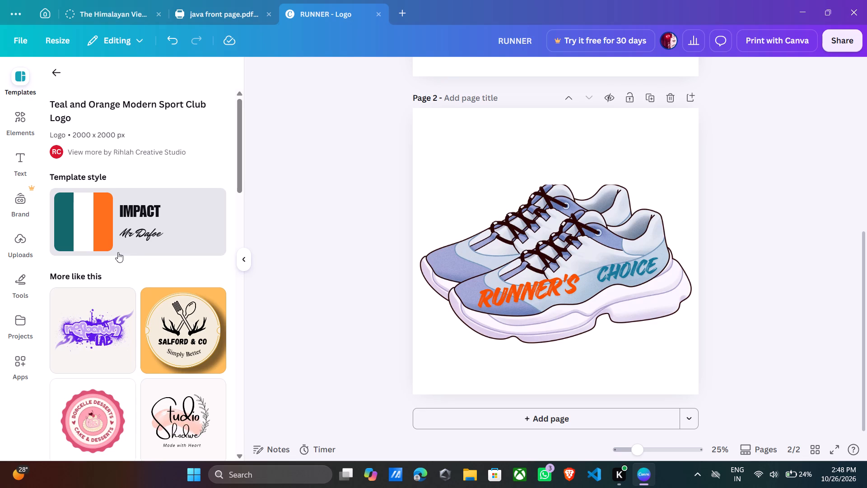
scroll(118, 252, down, 3)
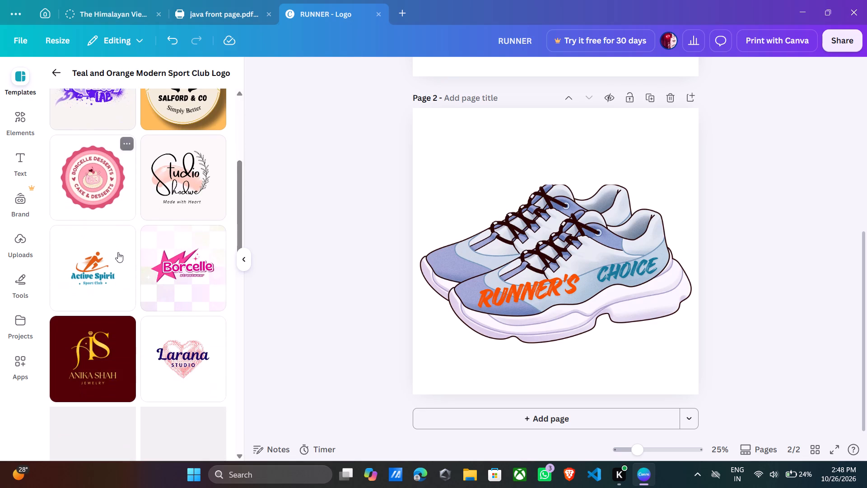
scroll(118, 252, down, 1)
scroll(118, 252, up, 1)
scroll(28, 346, down, 1)
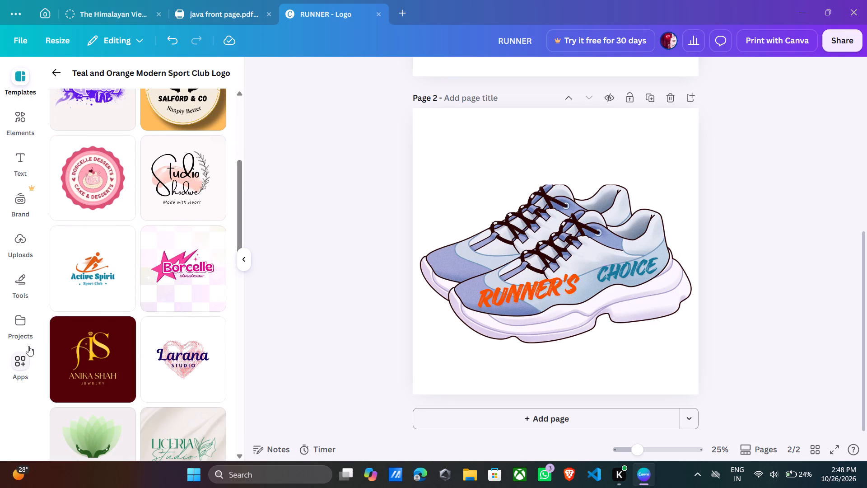
scroll(28, 346, down, 1)
scroll(88, 335, down, 5)
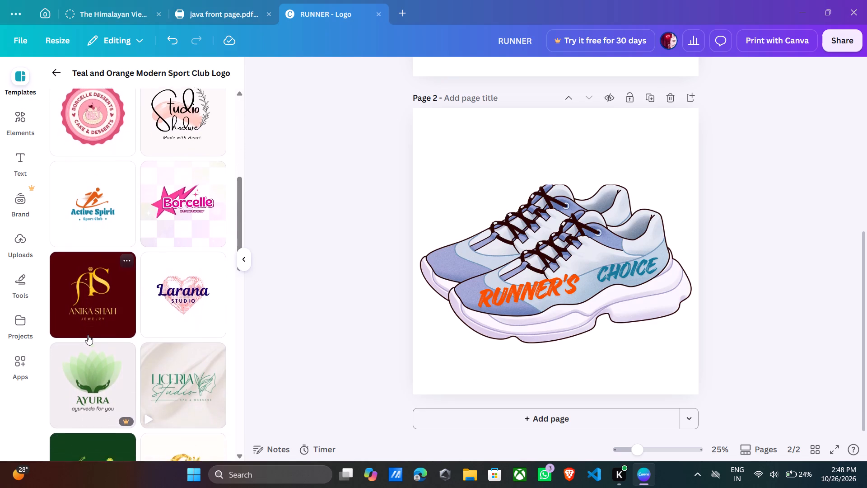
scroll(88, 335, down, 5)
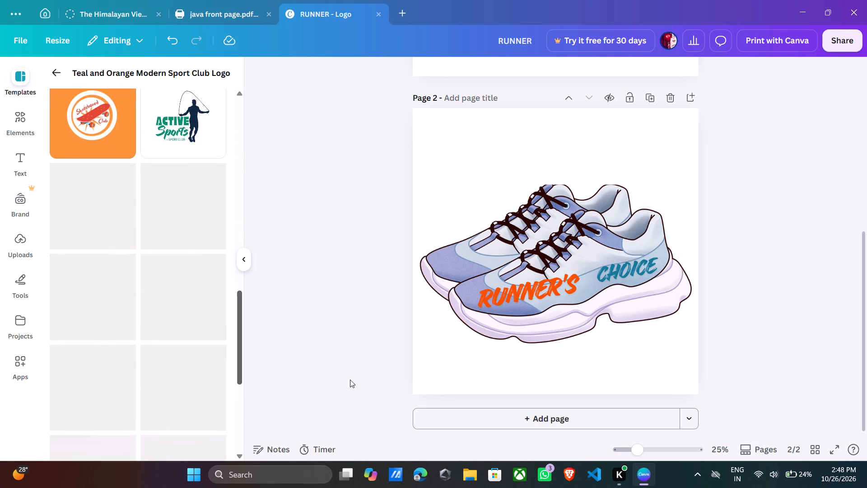
Copy the black runner figure from the page 1 logo and paste it onto page 2.
scroll(484, 266, up, 6)
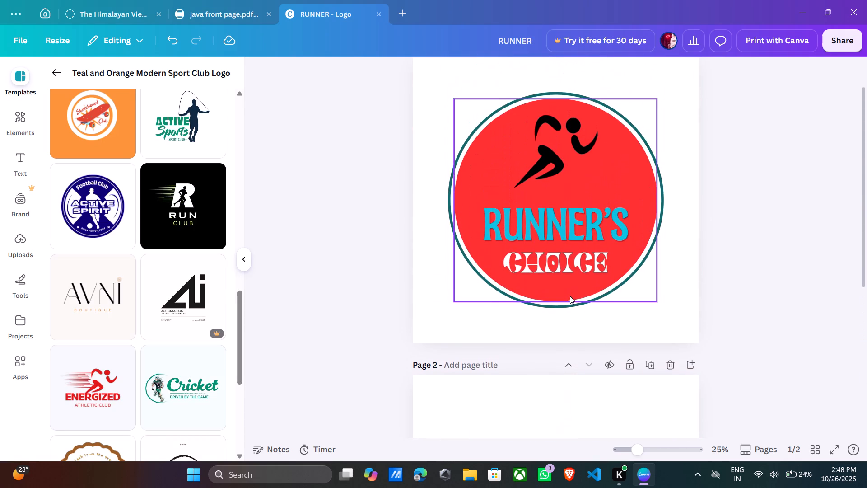
click(571, 193)
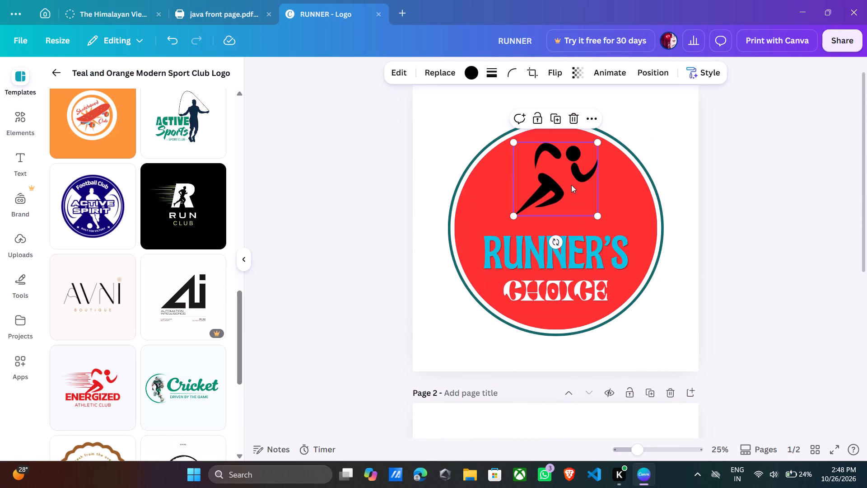
right_click(571, 185)
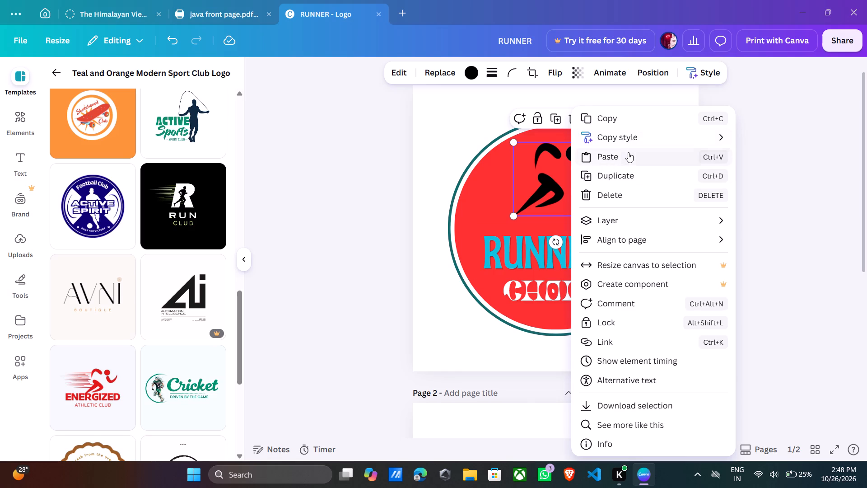
click(636, 122)
scroll(560, 238, down, 5)
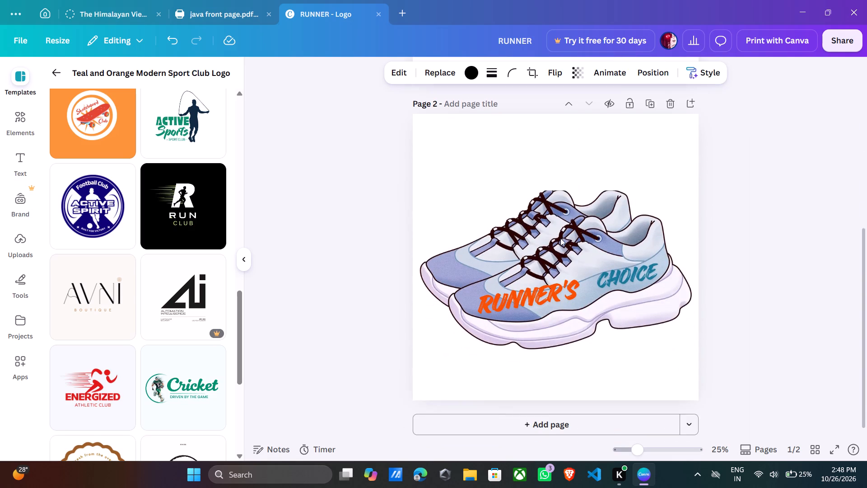
right_click(464, 258)
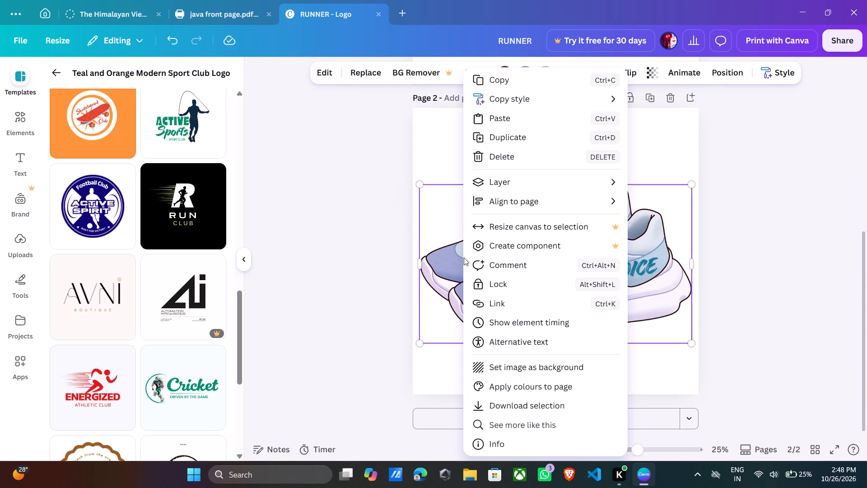
click(535, 115)
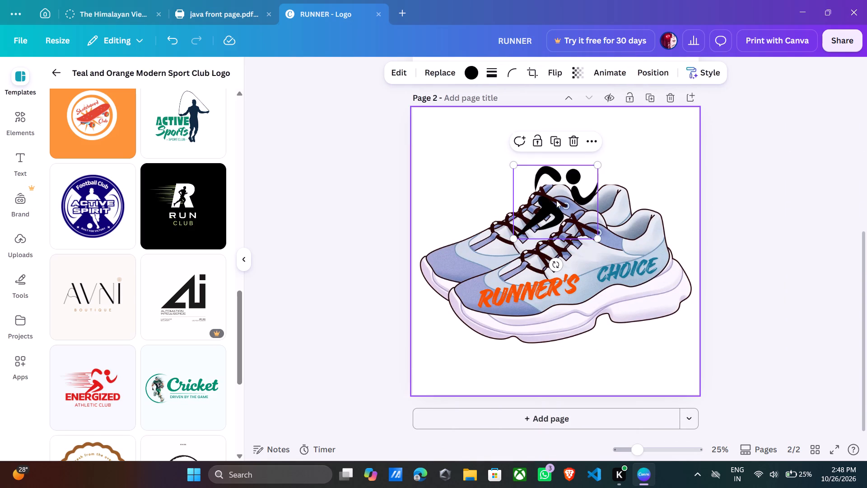
Shrink the pasted runner figure to a small emblem and place it on the rear sneaker's toe.
drag(560, 200, 483, 242)
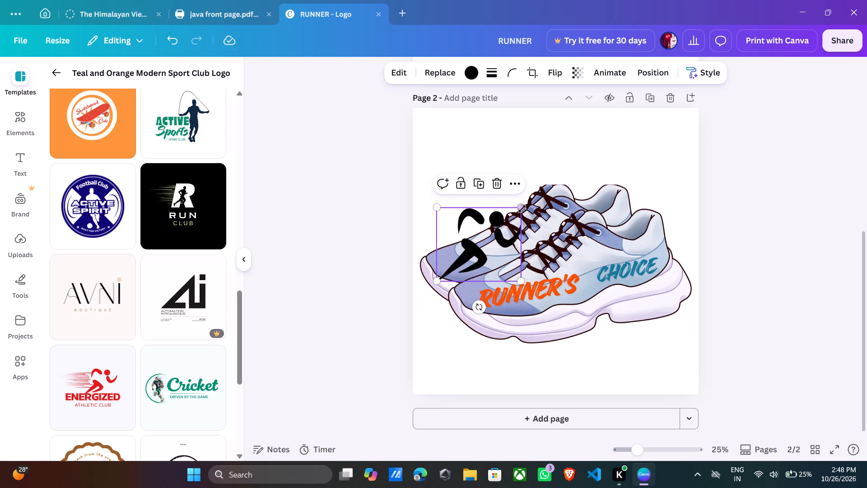
drag(520, 208, 474, 245)
drag(463, 270, 466, 260)
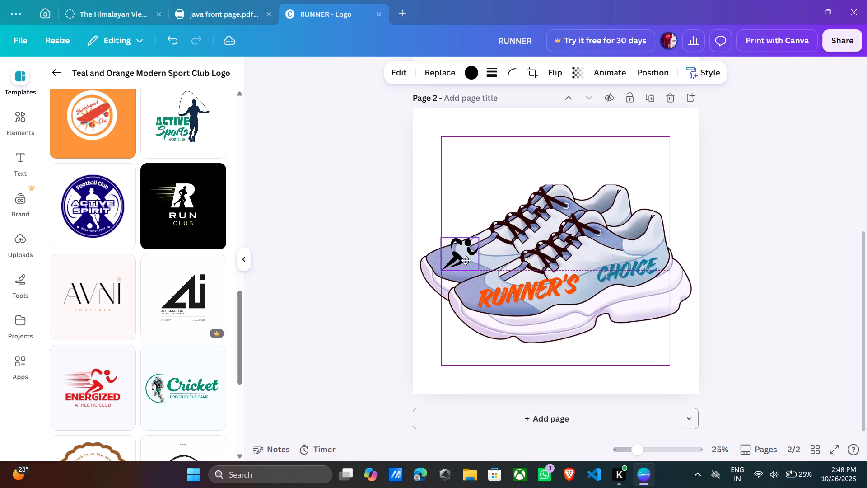
drag(466, 260, 467, 262)
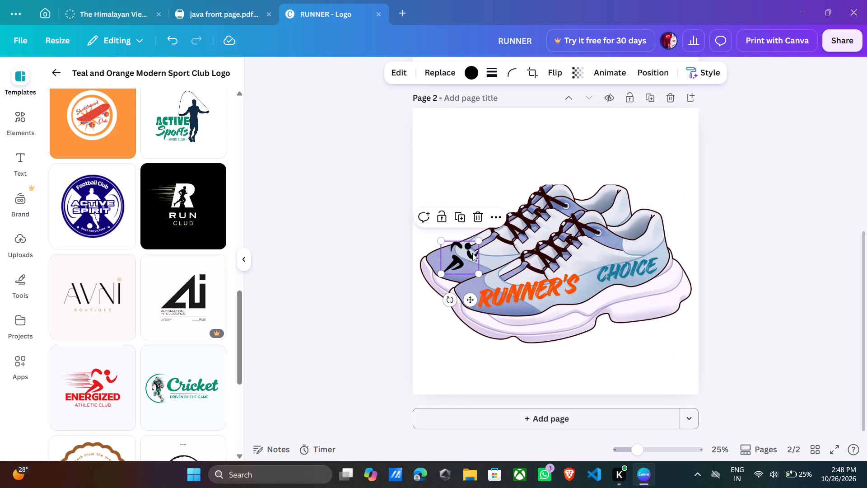
drag(464, 251, 472, 253)
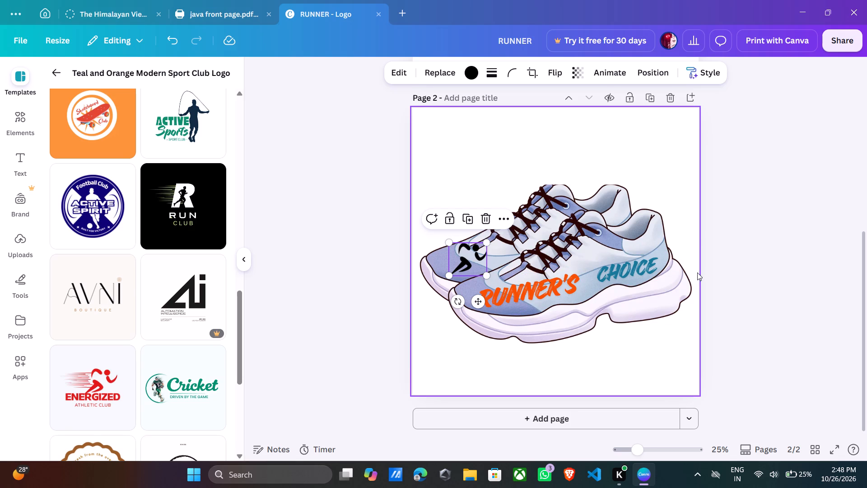
Paste a second runner figure on page 2, shrink it and place it on the front sneaker's toe.
click(699, 273)
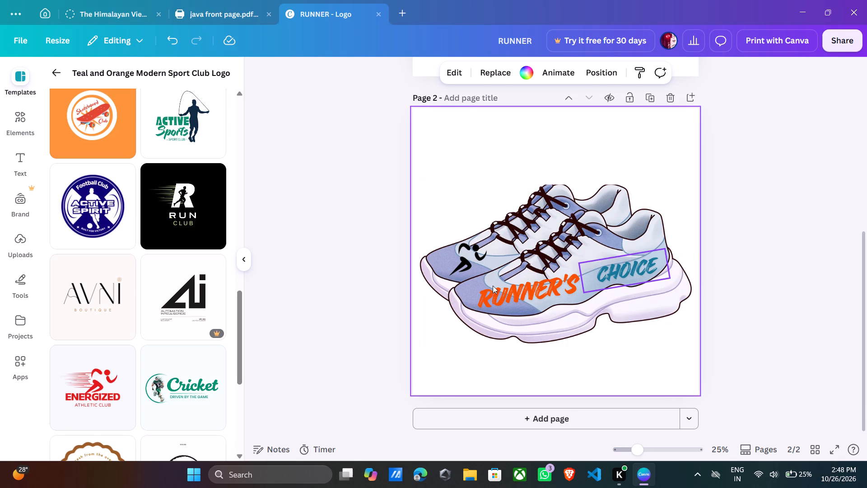
key(ctrl+v)
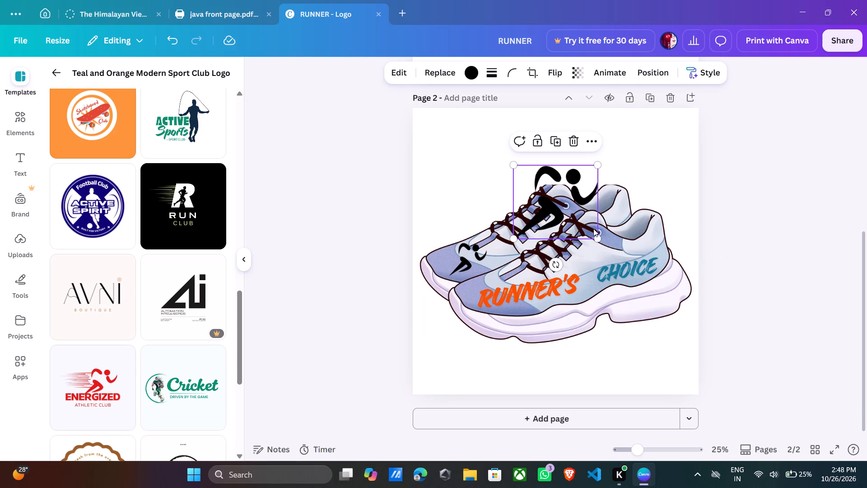
drag(598, 166, 546, 210)
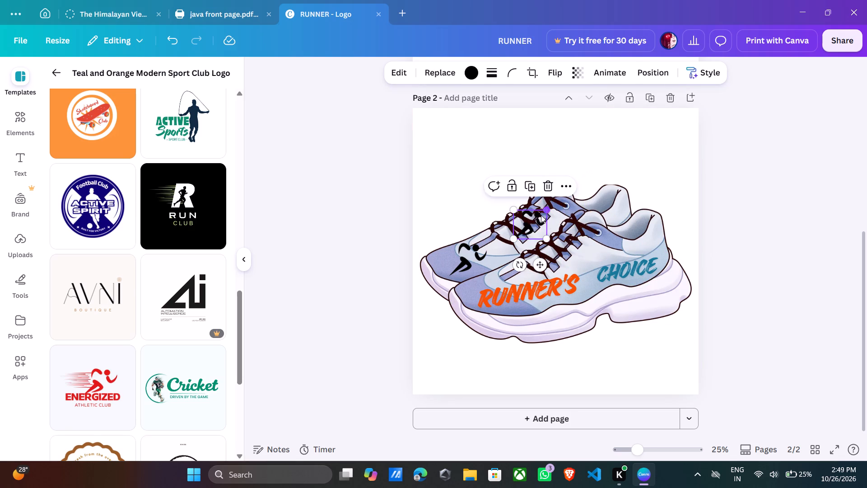
drag(538, 218, 491, 278)
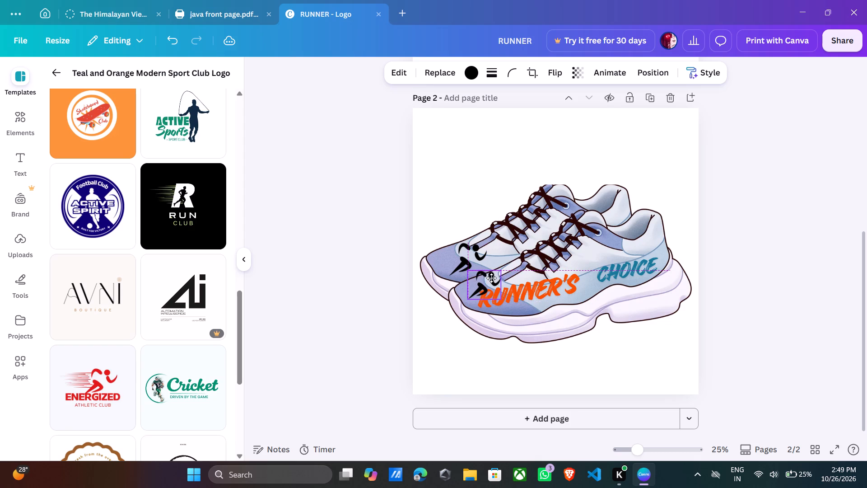
drag(491, 278, 489, 283)
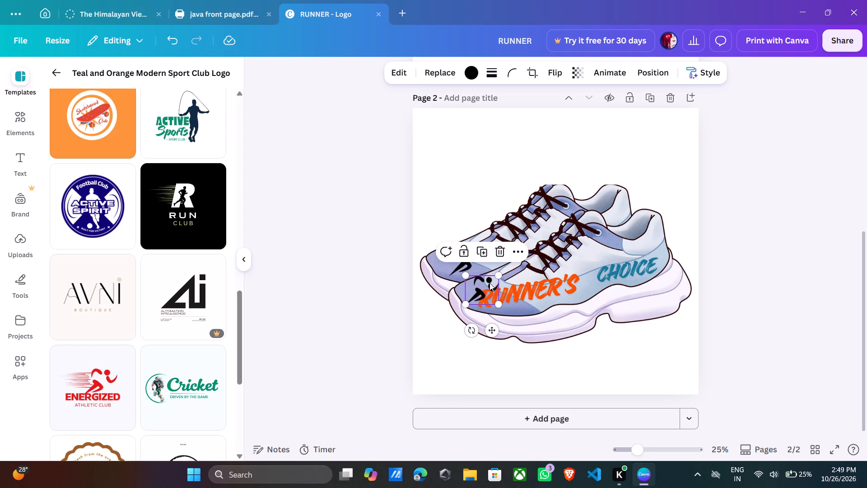
Move the "RUNNER'S" text toward the heel, clear of the runner figure and close beside "CHOICE".
click(568, 289)
drag(565, 286, 583, 287)
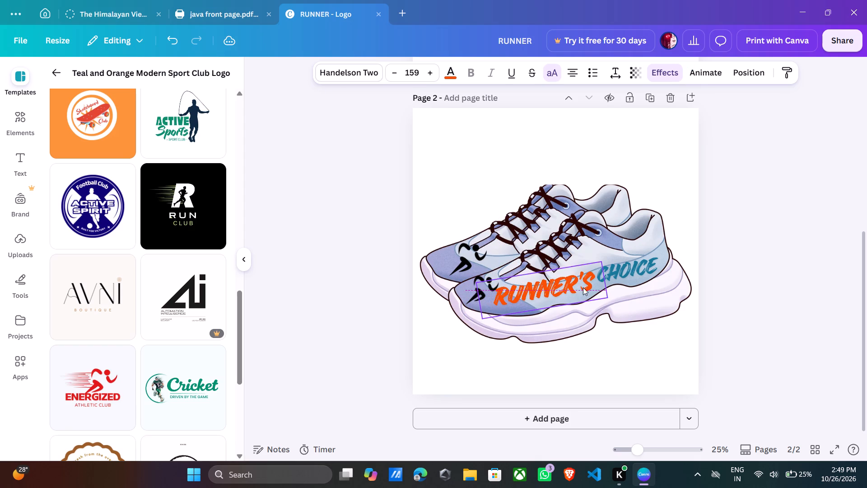
drag(583, 287, 584, 283)
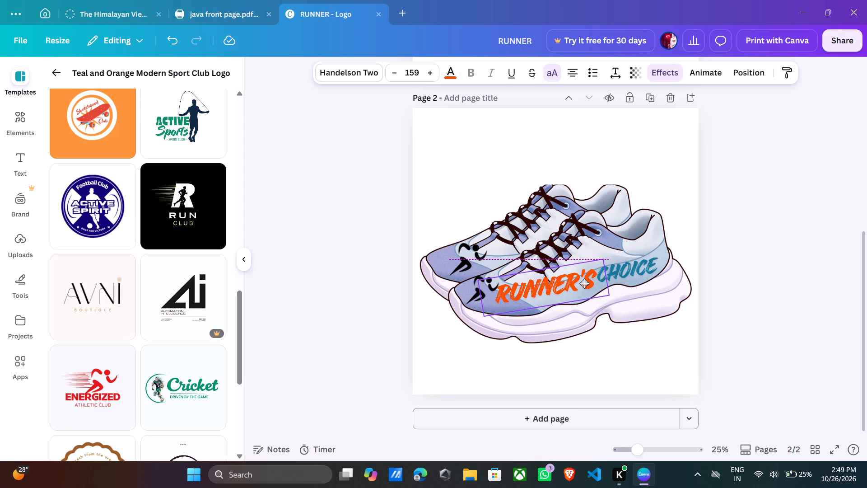
drag(584, 283, 584, 283)
click(584, 283)
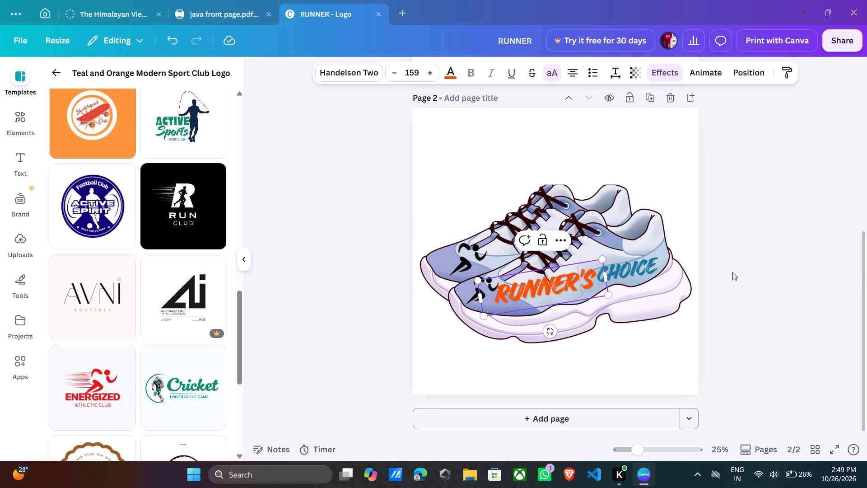
click(734, 271)
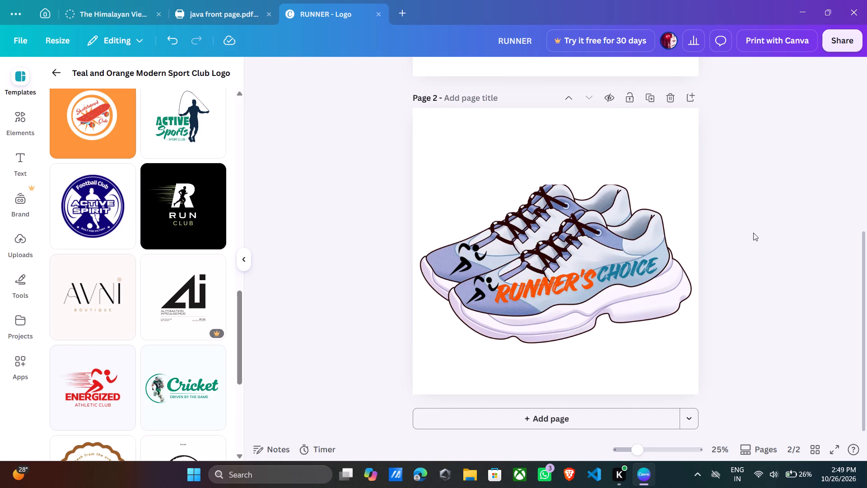
Look through more similar logo templates and review the logo page and the sneaker page.
scroll(193, 175, down, 7)
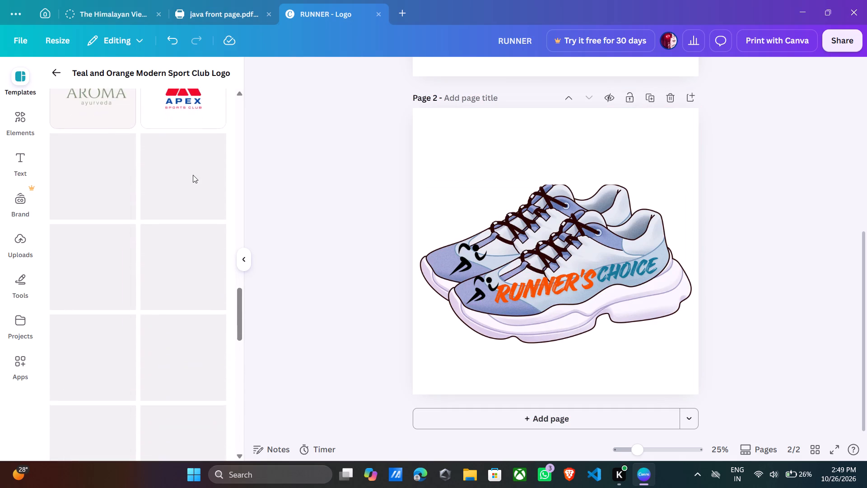
scroll(193, 175, down, 1)
scroll(193, 175, up, 13)
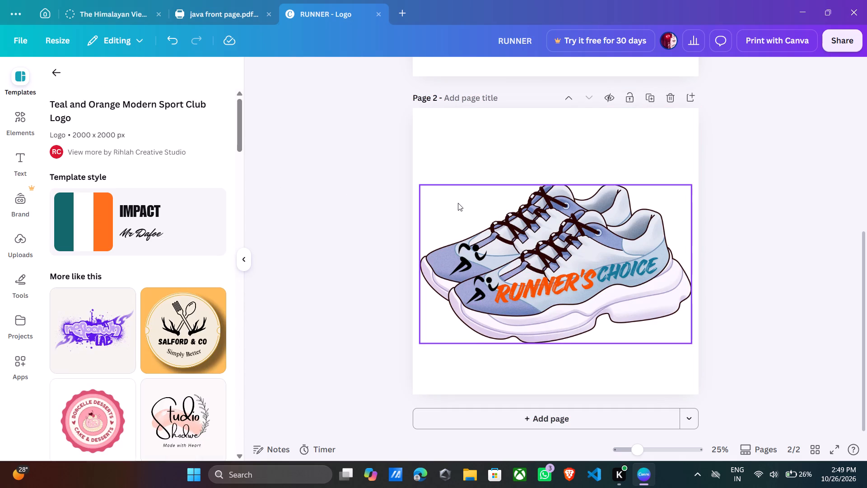
scroll(458, 203, up, 9)
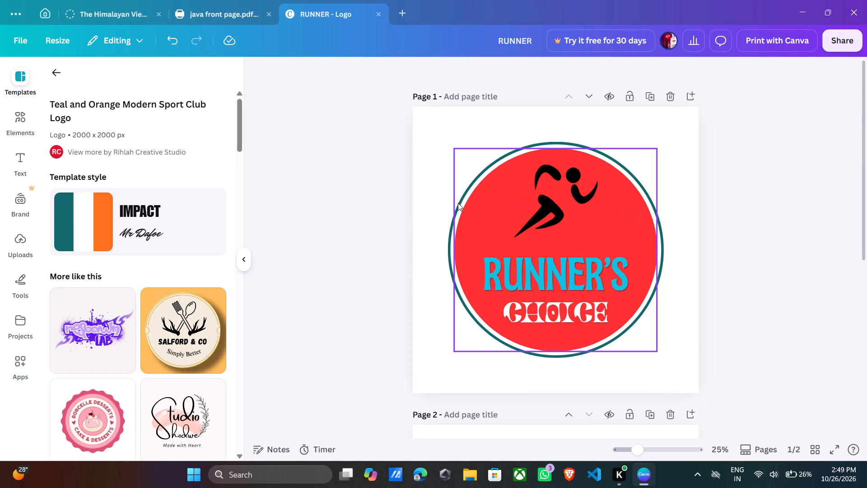
scroll(458, 203, down, 6)
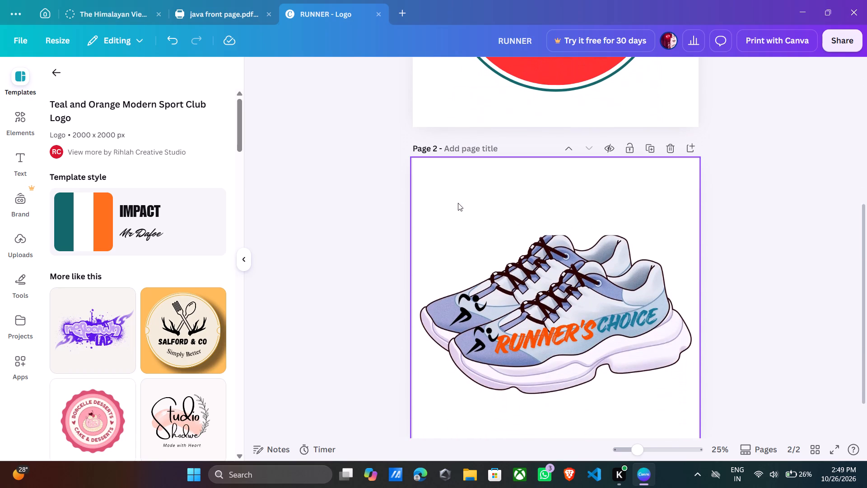
scroll(458, 203, down, 2)
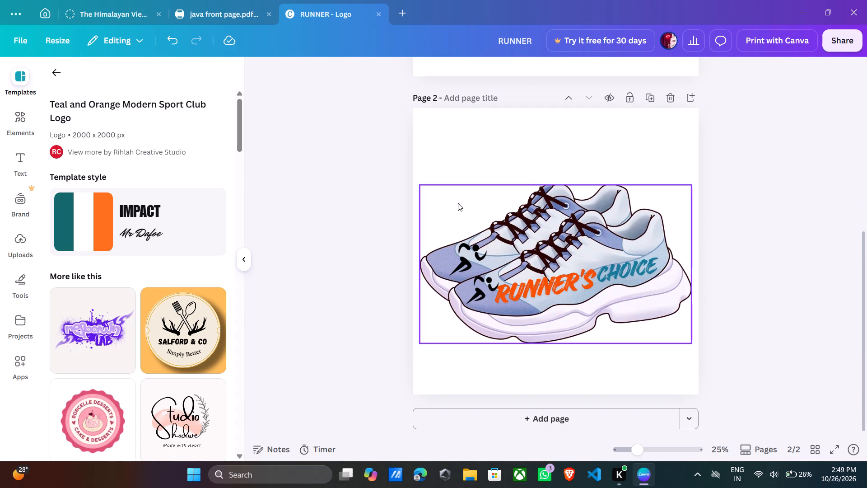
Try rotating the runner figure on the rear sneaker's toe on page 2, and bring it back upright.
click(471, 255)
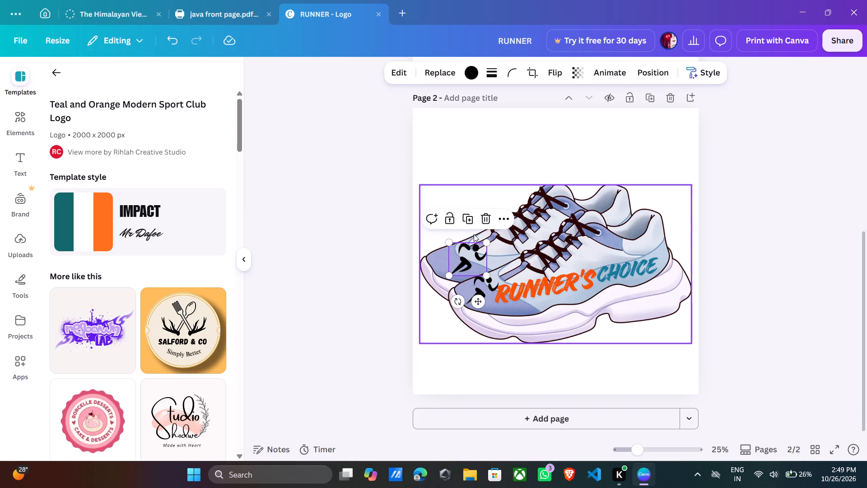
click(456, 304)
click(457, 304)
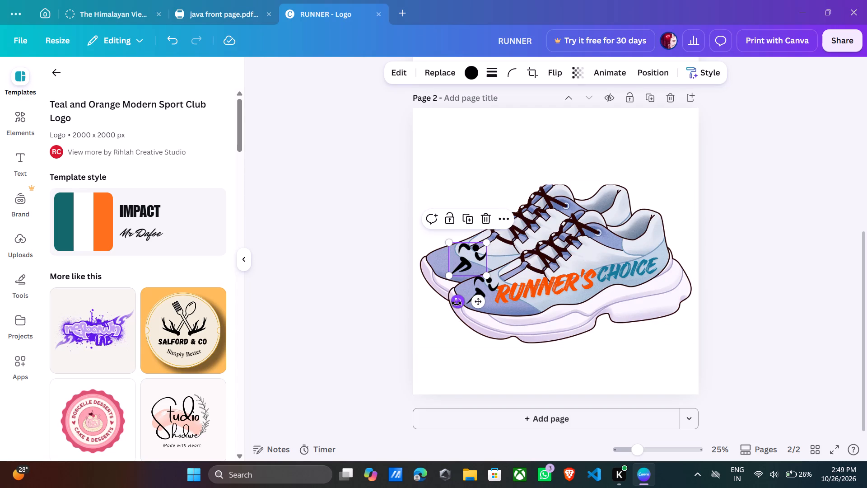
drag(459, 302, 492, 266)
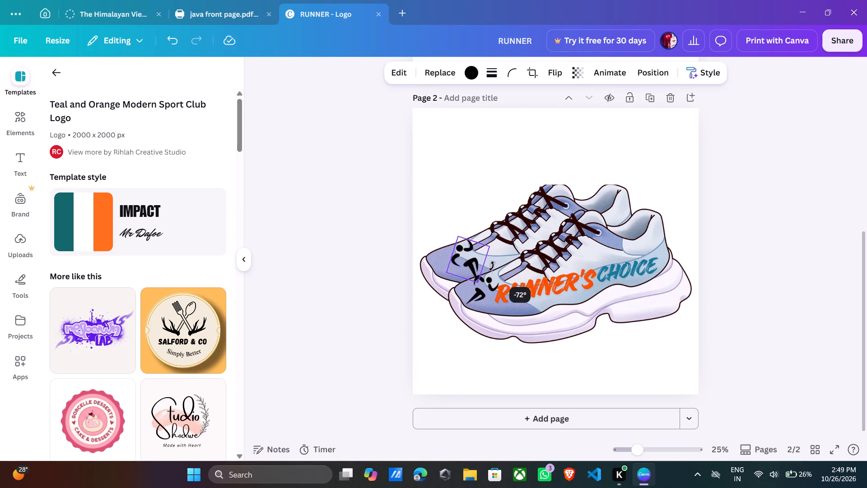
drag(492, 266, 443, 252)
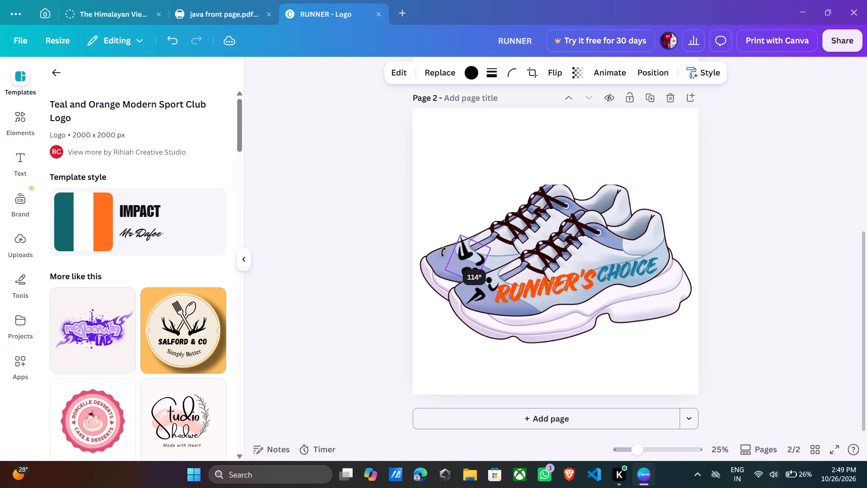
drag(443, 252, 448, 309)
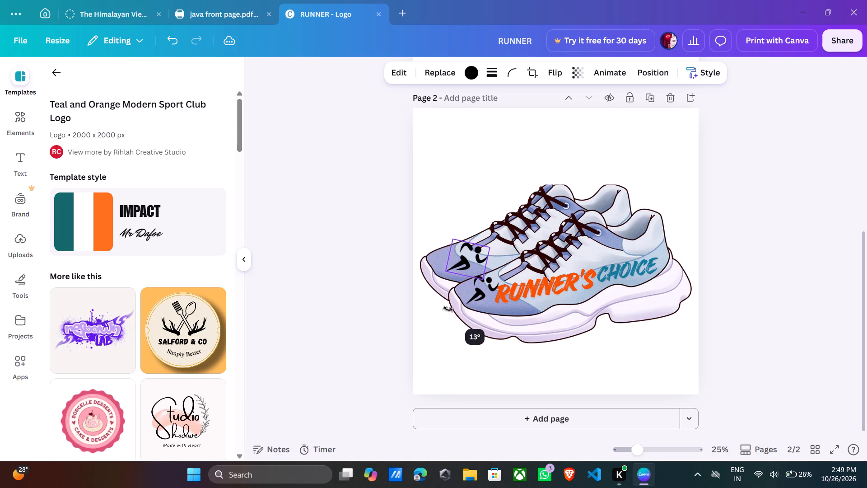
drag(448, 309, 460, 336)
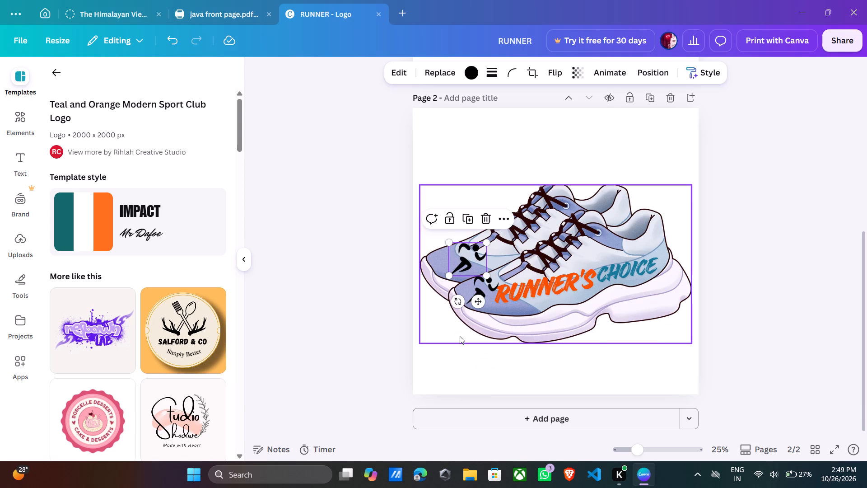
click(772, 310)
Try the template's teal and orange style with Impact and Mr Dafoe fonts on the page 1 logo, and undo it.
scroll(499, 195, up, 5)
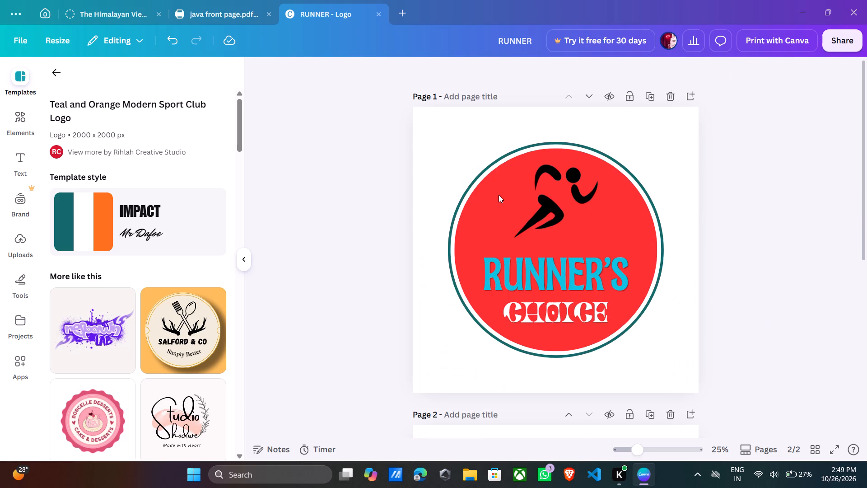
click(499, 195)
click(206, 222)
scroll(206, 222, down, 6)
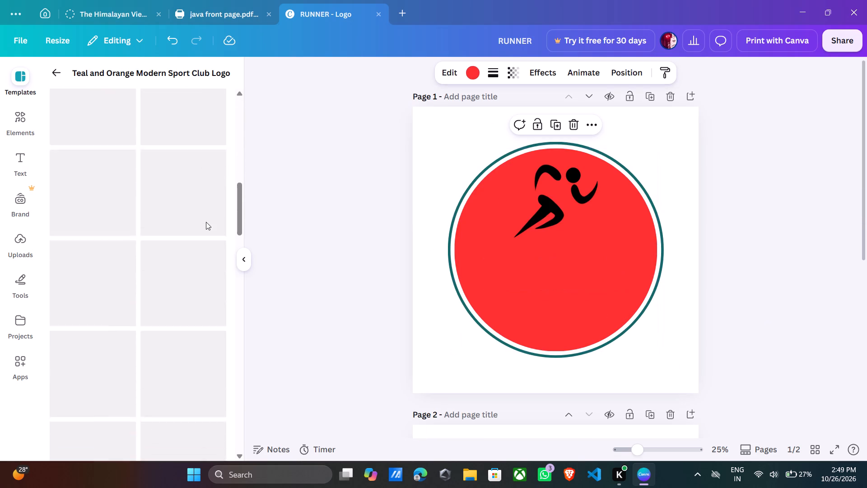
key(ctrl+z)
Look through the similar logo templates, try the Black and White Minimalist Beauty Logo, and dismiss the upgrade offer.
scroll(214, 286, up, 4)
scroll(214, 286, down, 3)
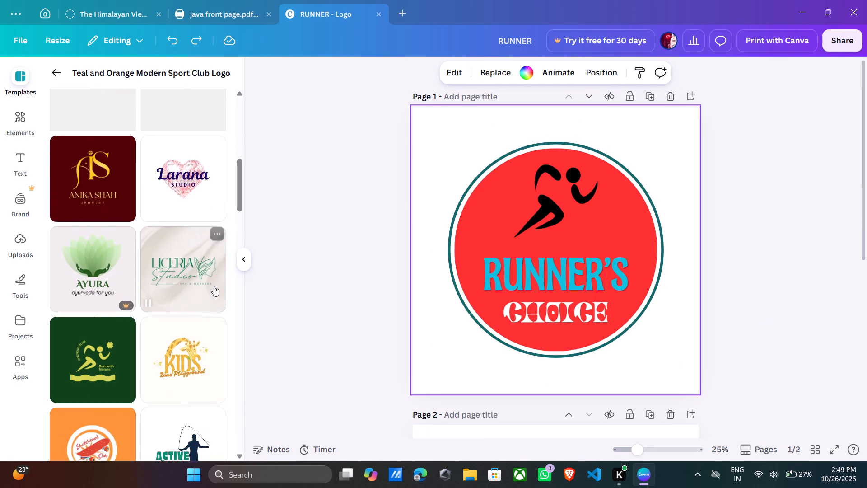
scroll(214, 286, down, 2)
scroll(214, 286, right, 1)
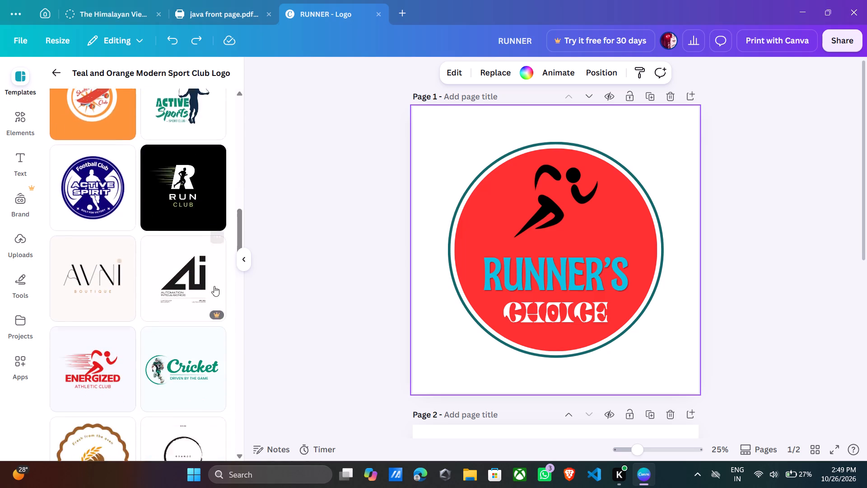
scroll(214, 286, down, 1)
click(197, 297)
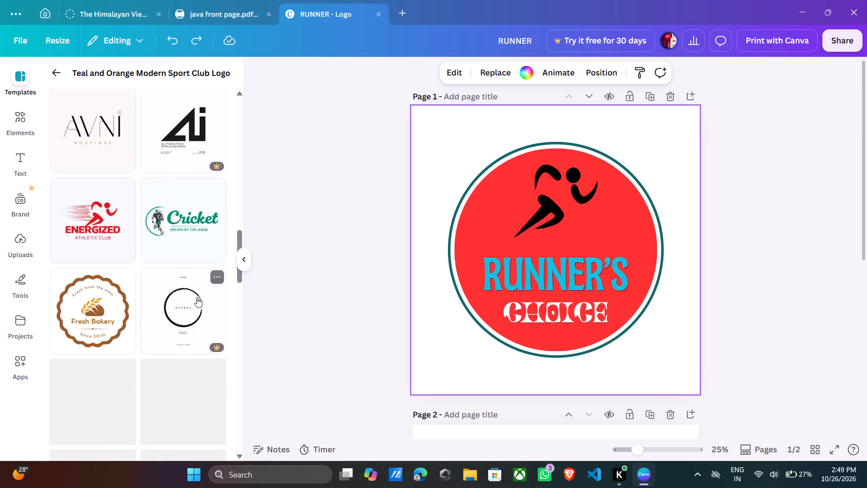
click(719, 95)
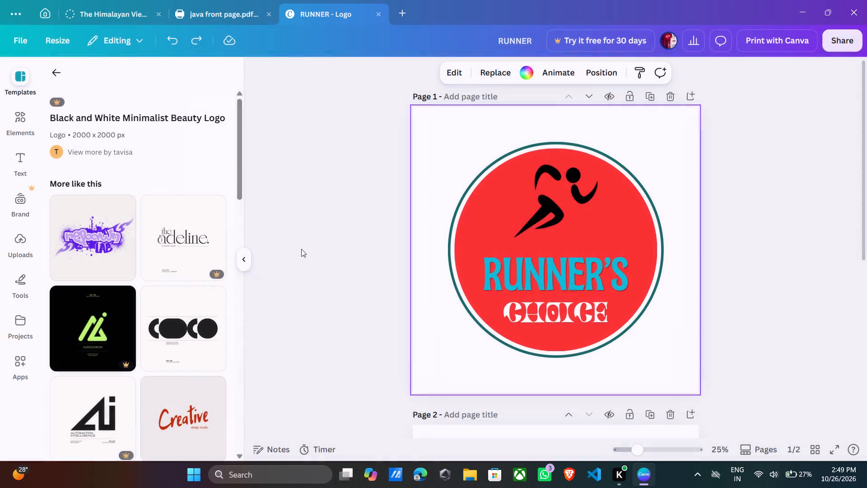
Look through templates similar to the minimalist beauty logo, try the Orange and Black Modern Athletics Logo, and dismiss the upgrade offer.
scroll(211, 269, down, 3)
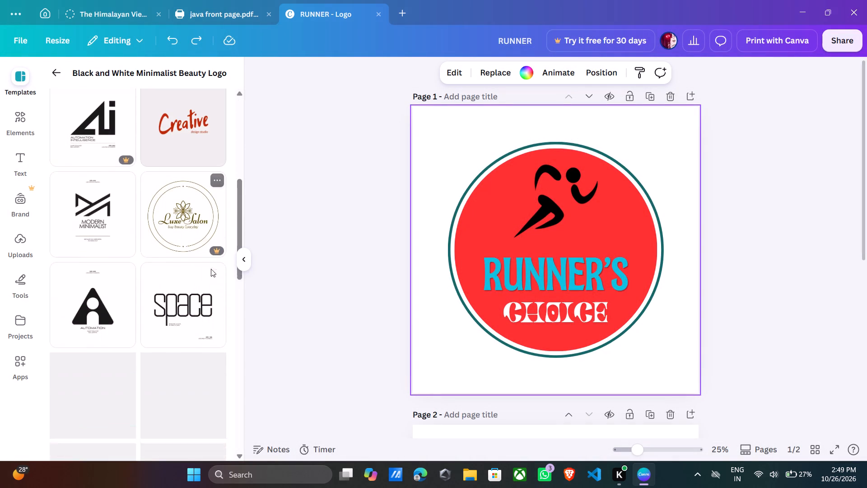
scroll(211, 269, down, 3)
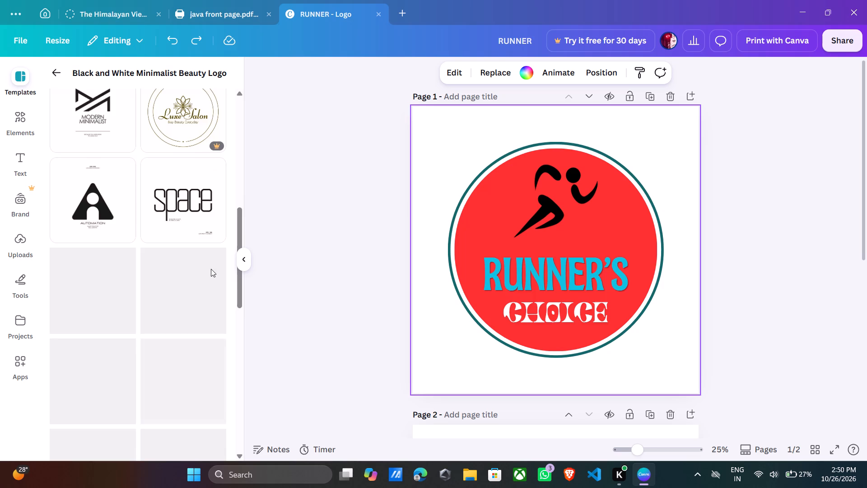
scroll(211, 269, down, 9)
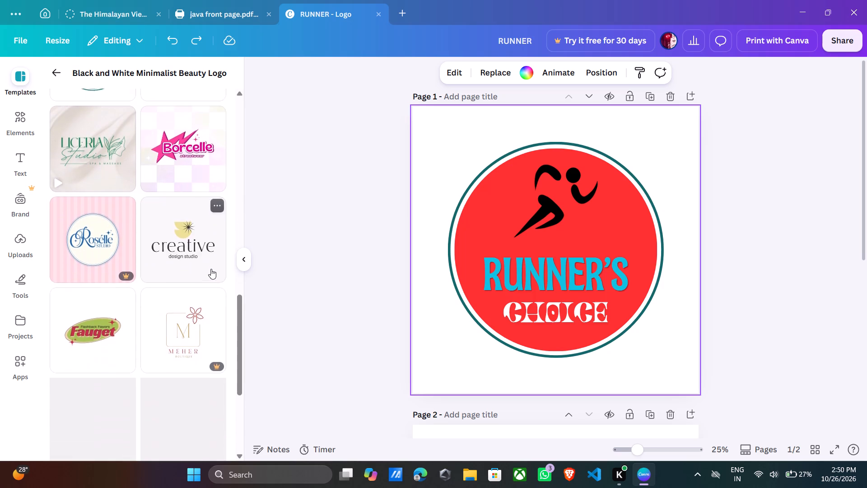
scroll(211, 269, down, 4)
scroll(211, 269, up, 3)
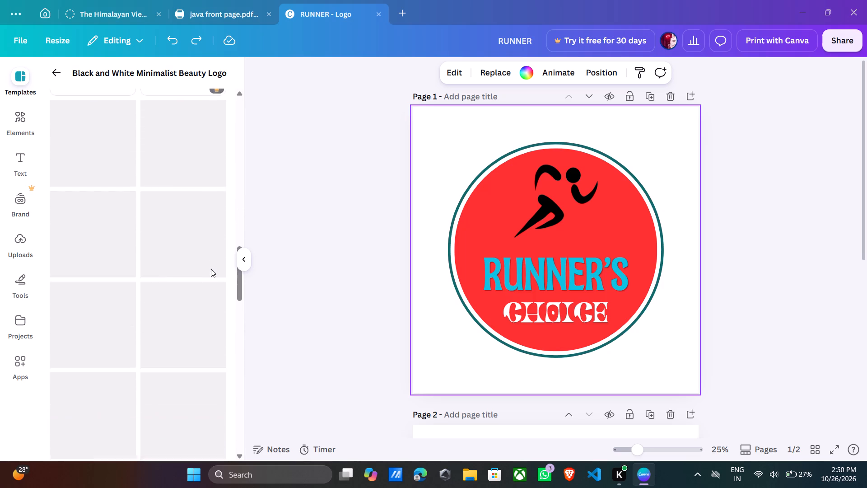
scroll(211, 269, right, 1)
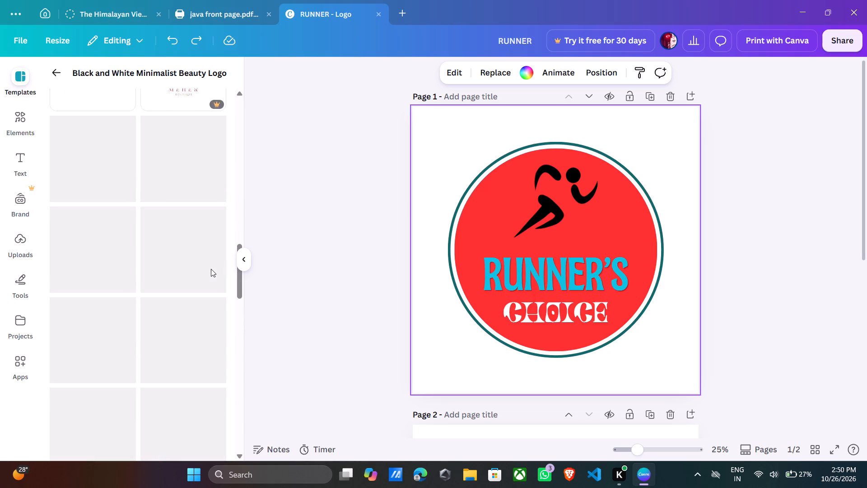
click(309, 244)
scroll(139, 319, down, 4)
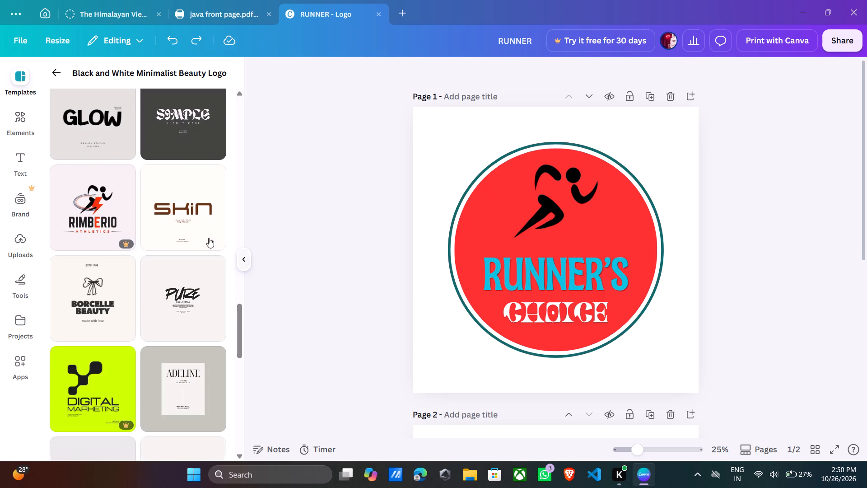
click(119, 210)
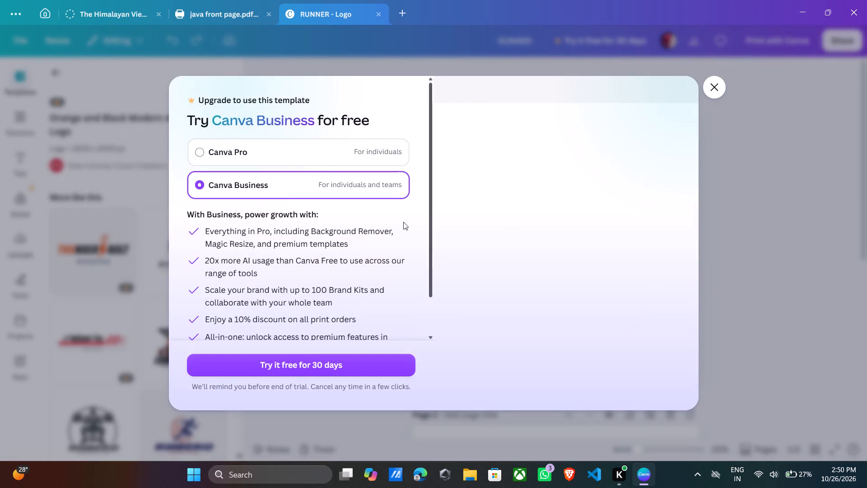
click(712, 95)
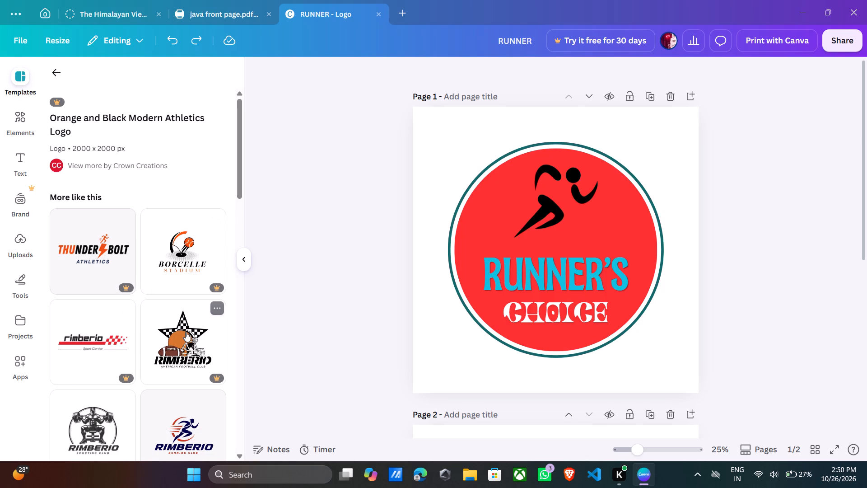
Look through the logo templates similar to the Orange and Black Modern Athletics Logo.
scroll(186, 332, down, 9)
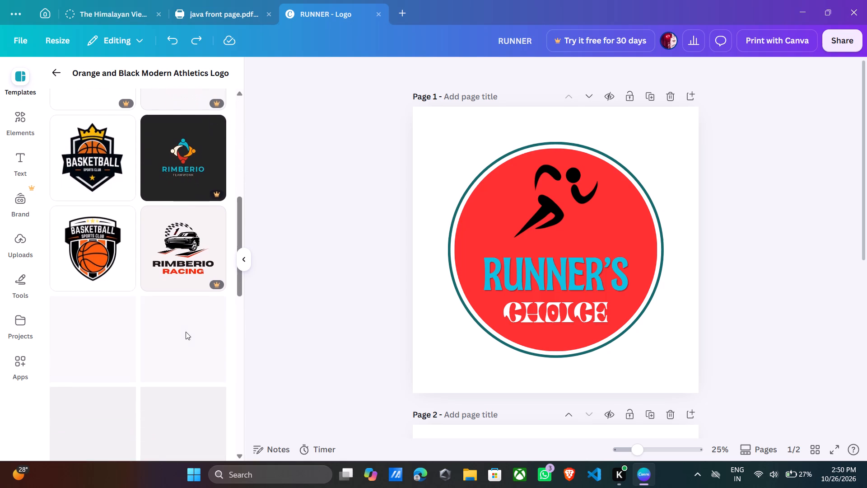
scroll(186, 332, down, 3)
scroll(186, 332, up, 1)
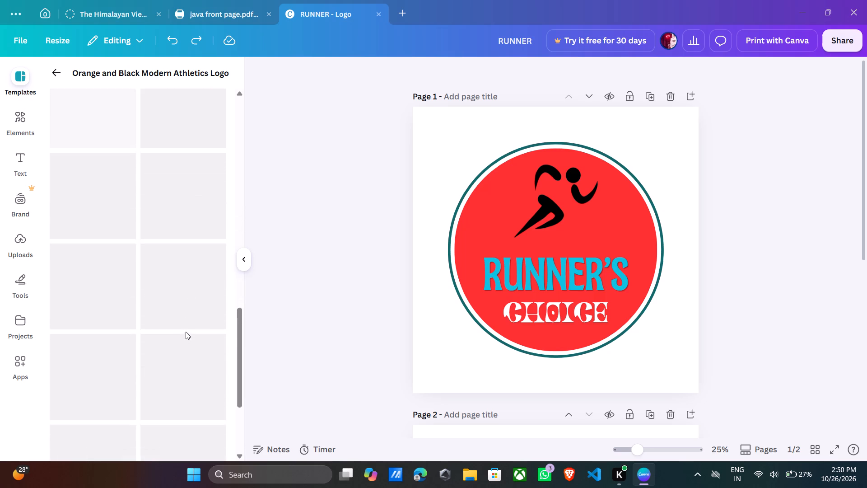
scroll(186, 332, up, 1)
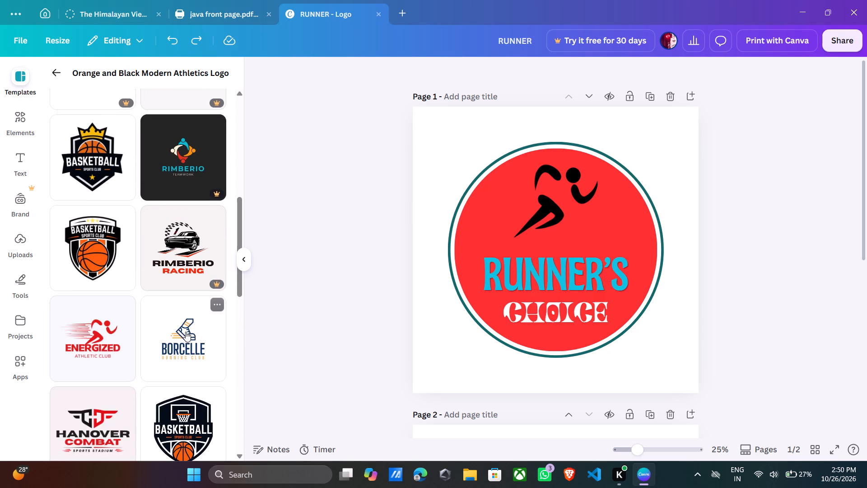
Look through the rest of the logo templates similar to the Orange and Black Modern Athletics Logo.
scroll(186, 332, down, 8)
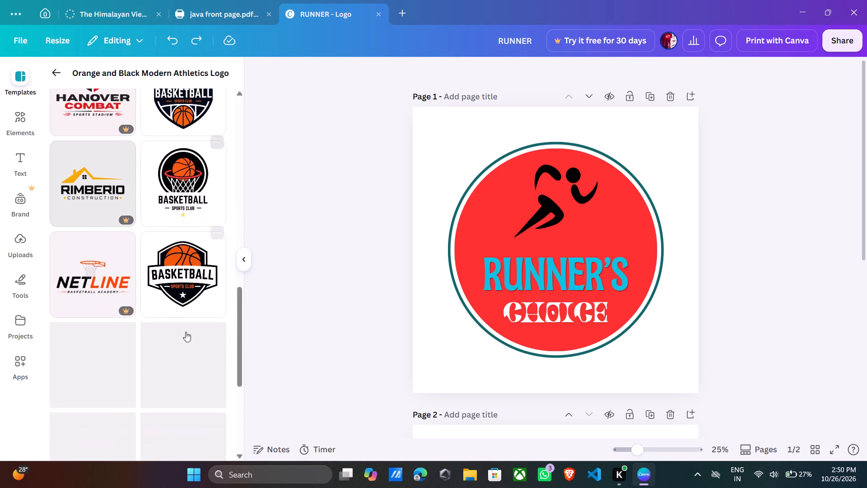
scroll(186, 332, down, 3)
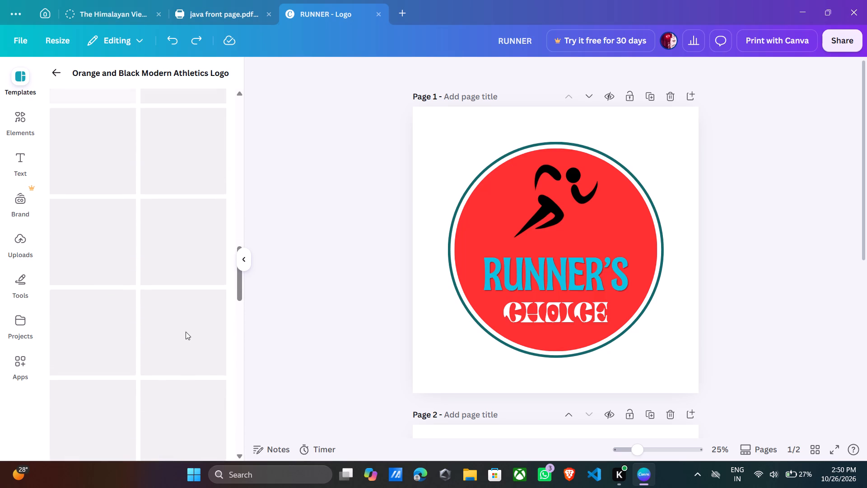
scroll(186, 332, down, 4)
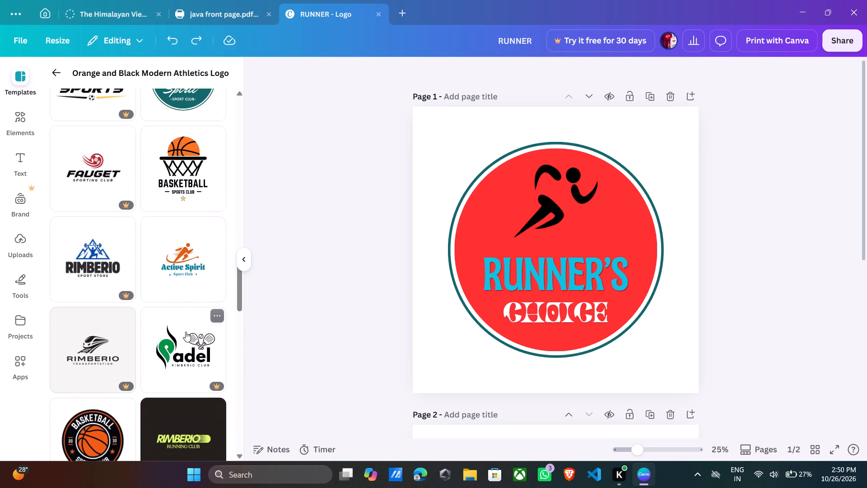
scroll(186, 332, down, 5)
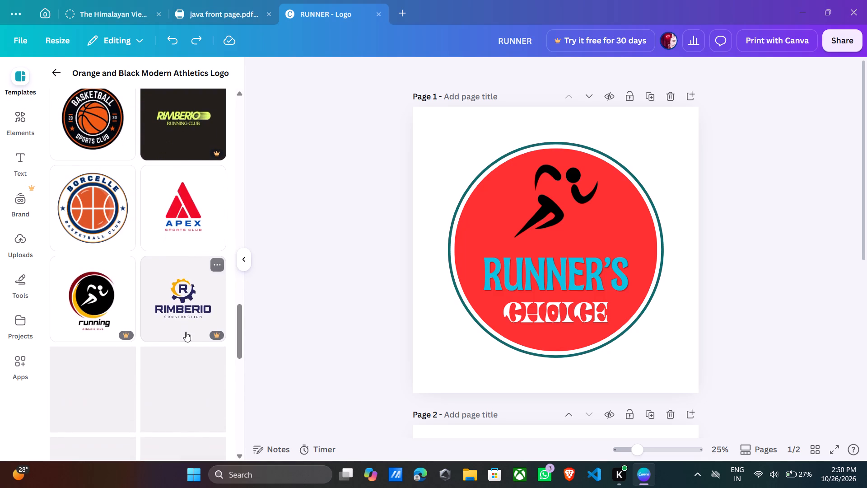
scroll(186, 332, down, 3)
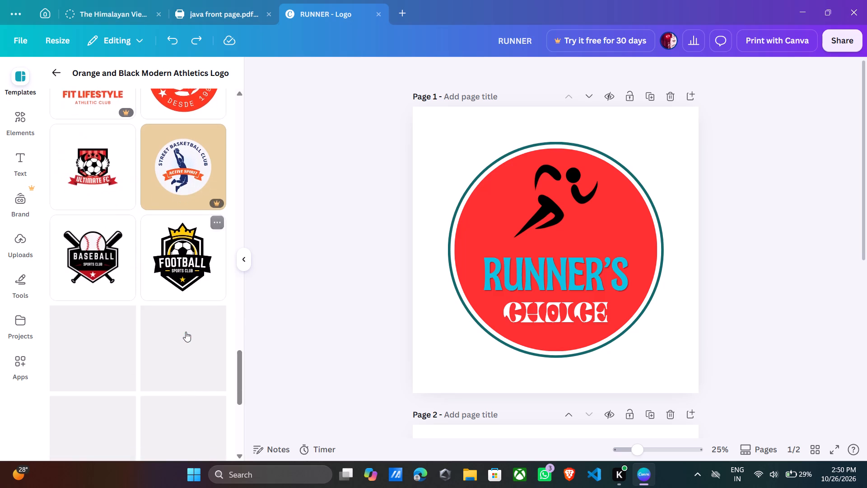
scroll(186, 332, down, 2)
scroll(186, 332, up, 14)
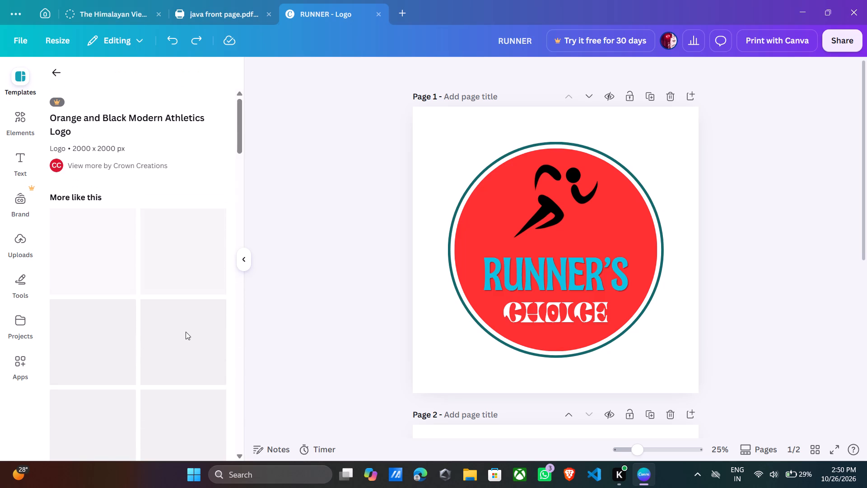
Return to the general logo templates and browse the suggested designs.
click(51, 71)
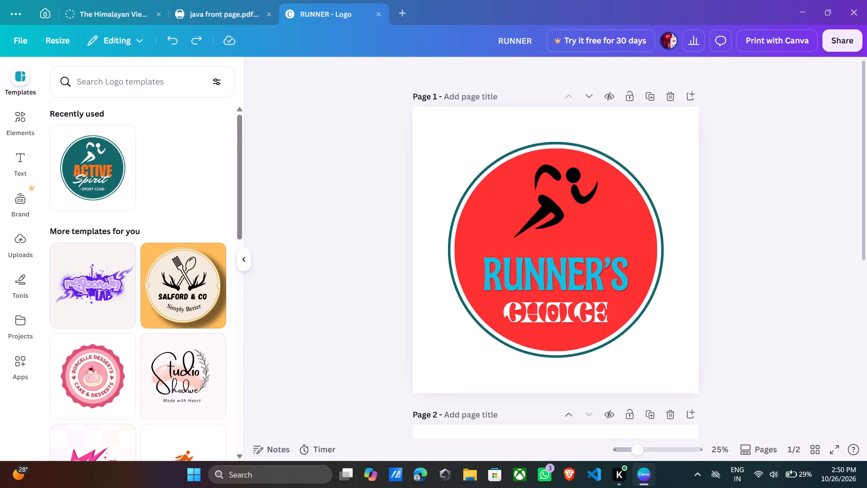
scroll(129, 306, down, 6)
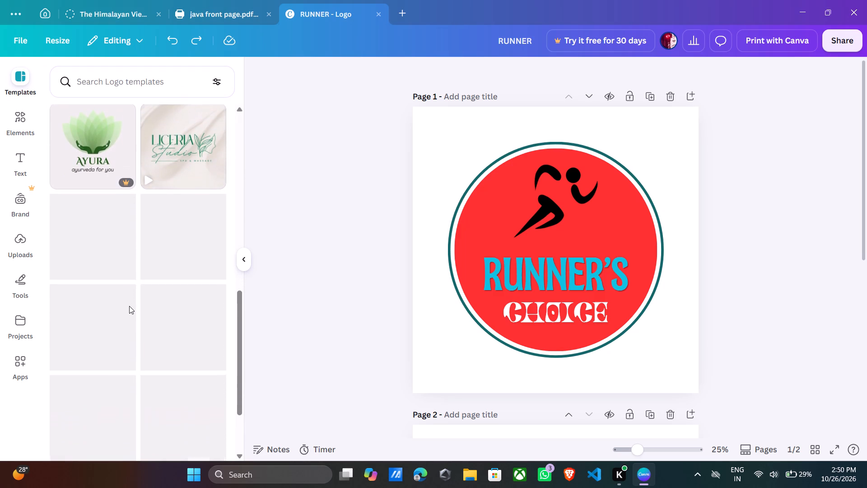
scroll(129, 306, up, 1)
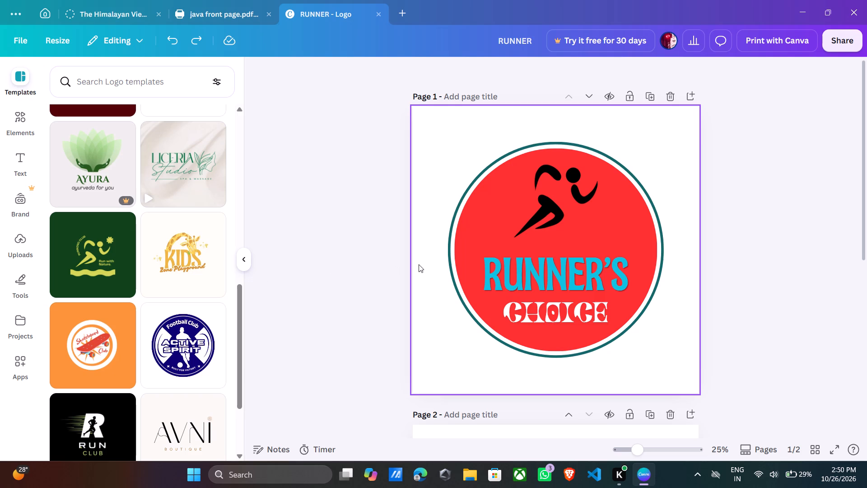
Shift the sneakers image on page 2 slightly up and to the left behind the RUNNER'S CHOICE text.
key(Right)
key(Down)
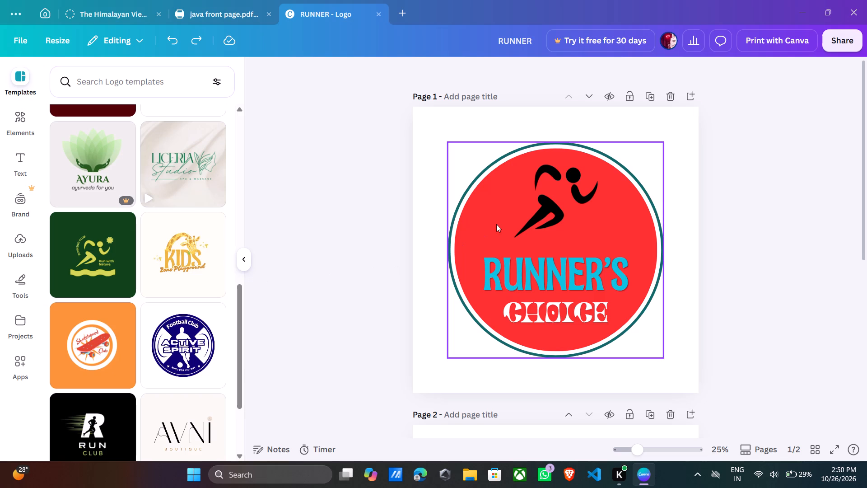
scroll(496, 224, down, 4)
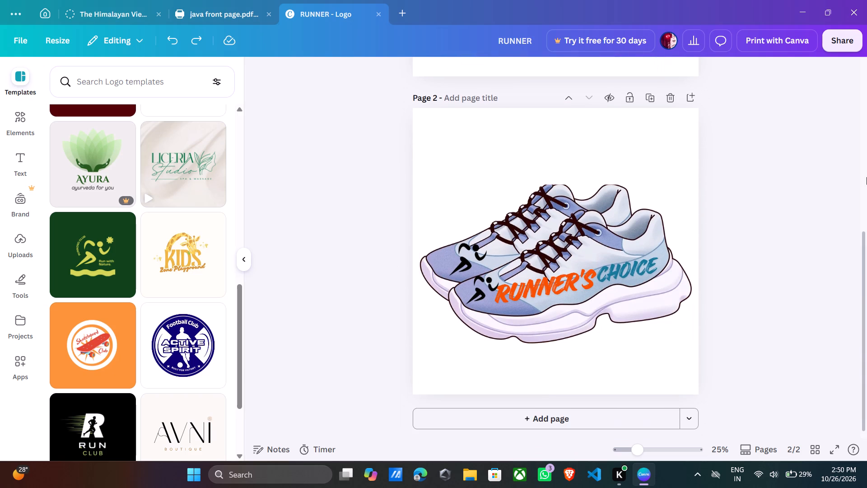
click(859, 179)
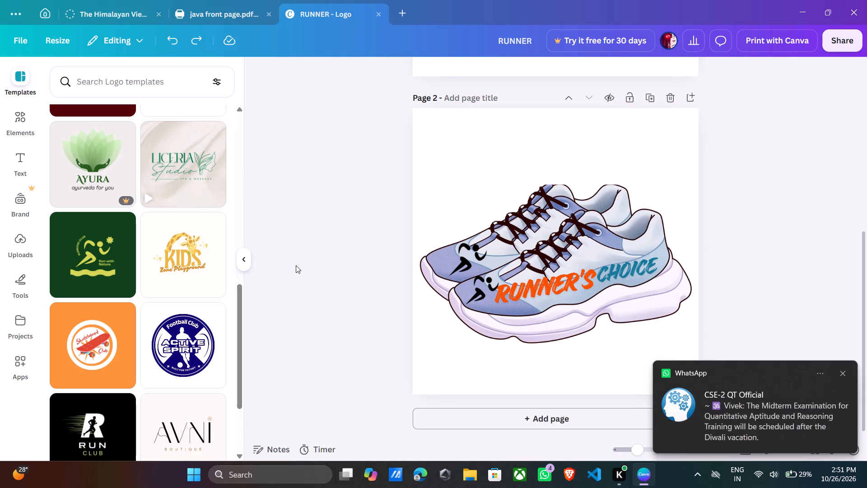
scroll(774, 281, down, 4)
click(840, 370)
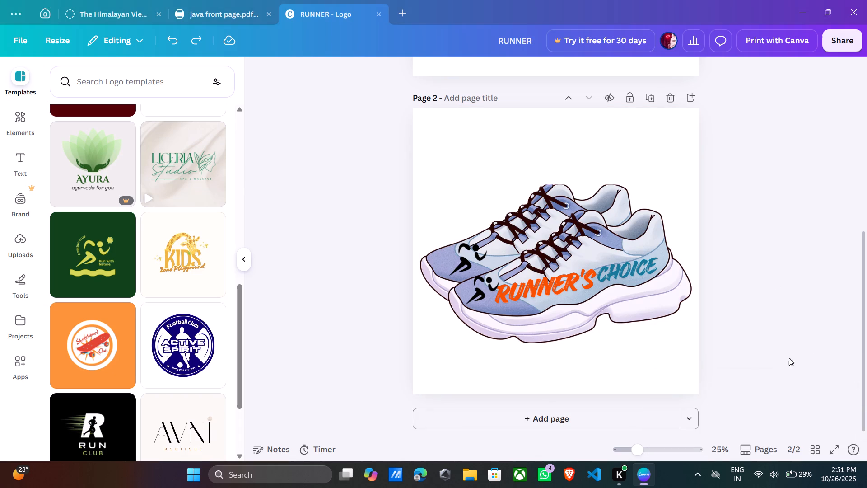
drag(643, 449, 688, 453)
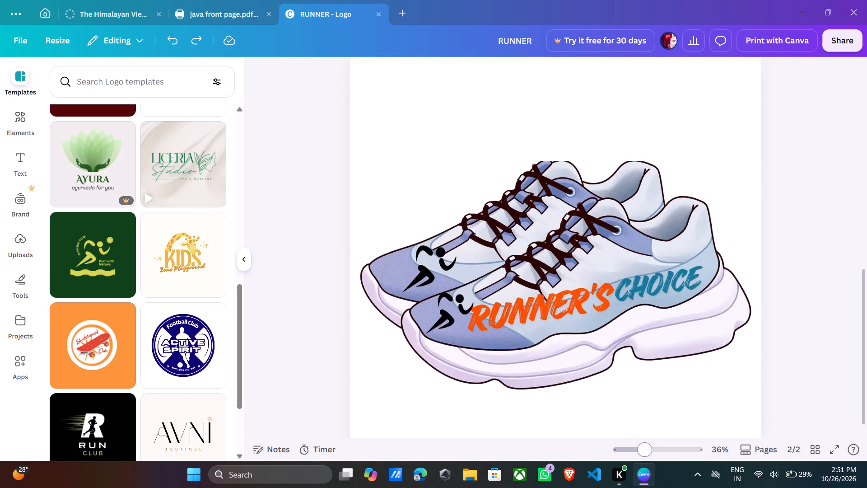
drag(688, 453, 700, 461)
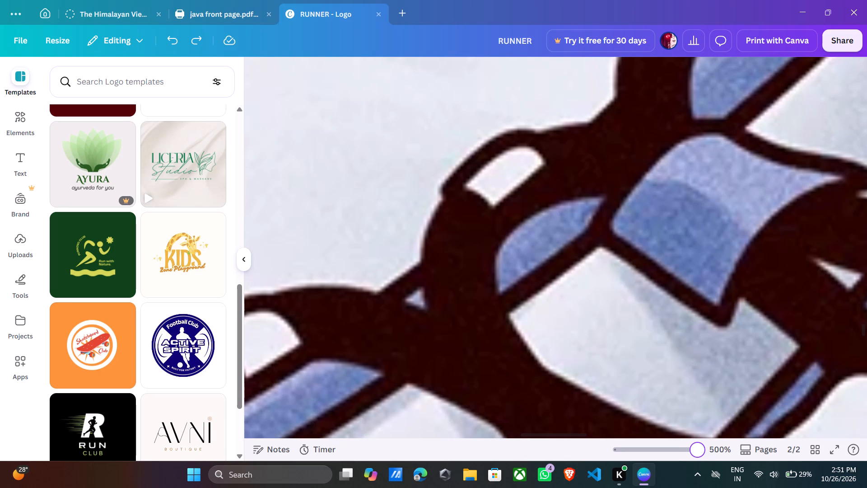
drag(700, 461, 659, 458)
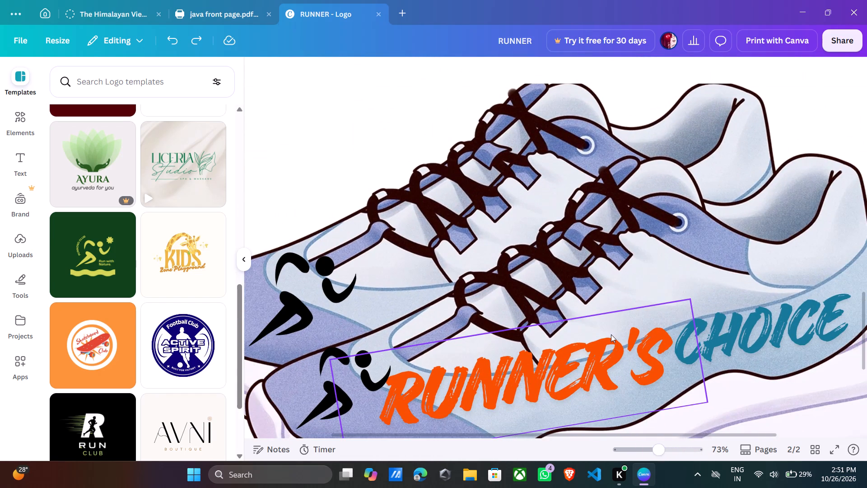
drag(576, 252, 592, 161)
drag(601, 306, 575, 392)
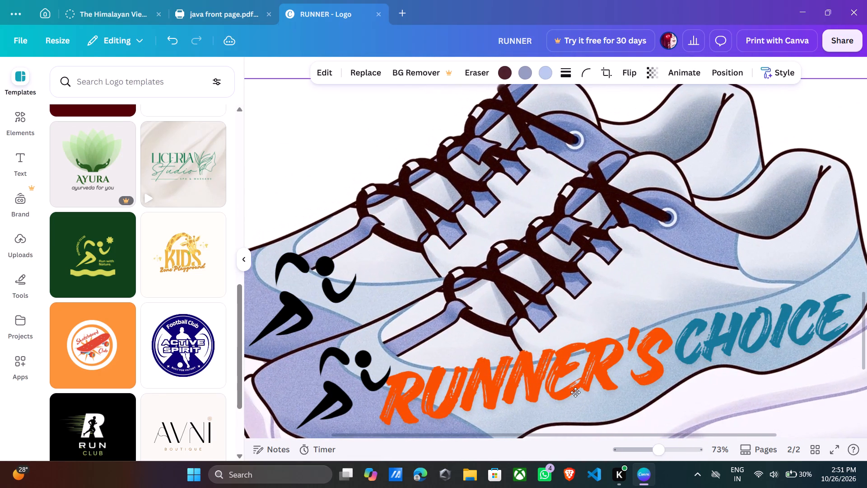
Shift the sneaker image on page 2 slightly toward its heel side beneath the brand text and runner figures.
drag(575, 392, 574, 392)
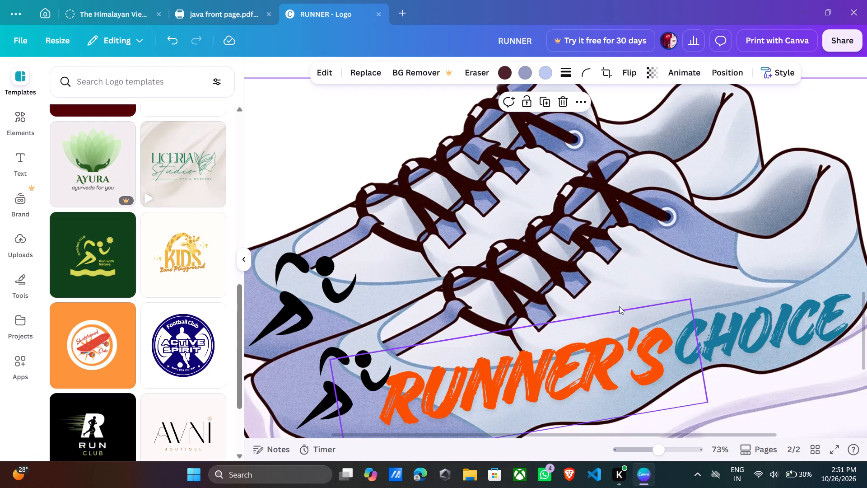
drag(426, 150, 449, 154)
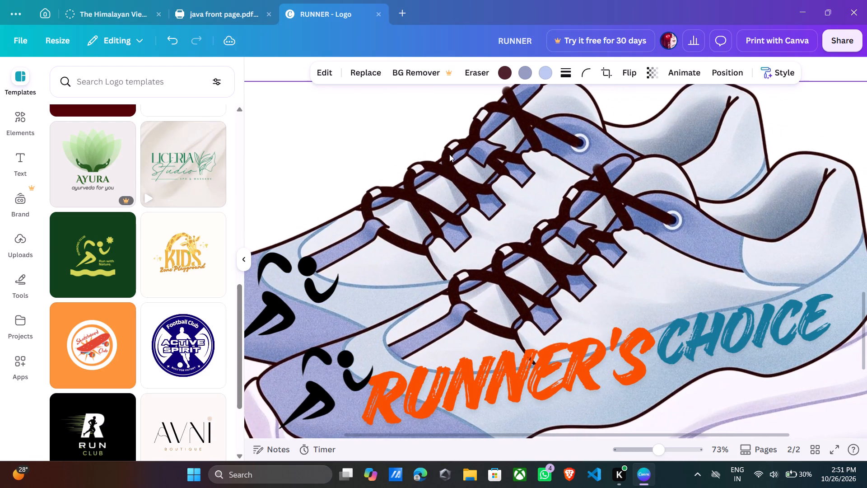
Move the rear sneaker's runner figure closer to the tip of its toe.
click(643, 447)
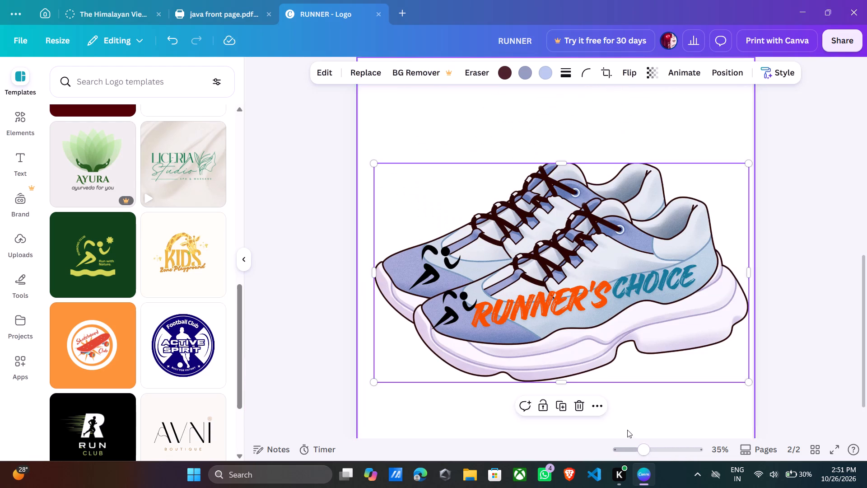
drag(443, 261, 438, 261)
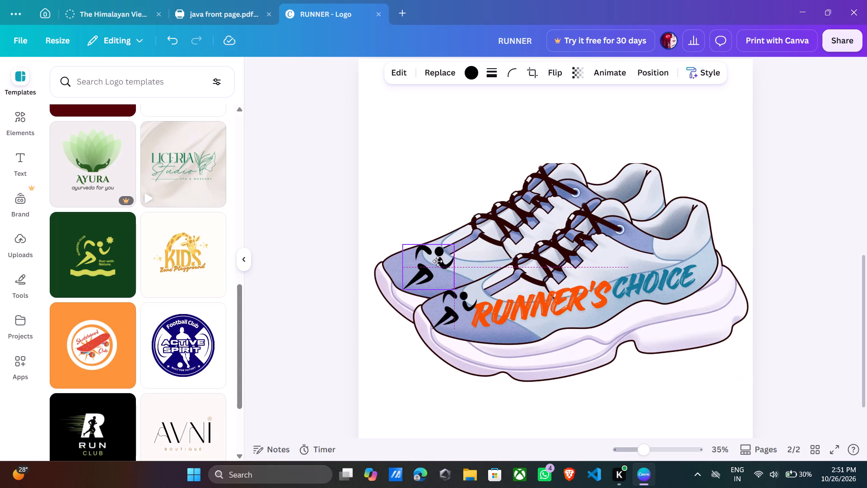
drag(438, 261, 432, 258)
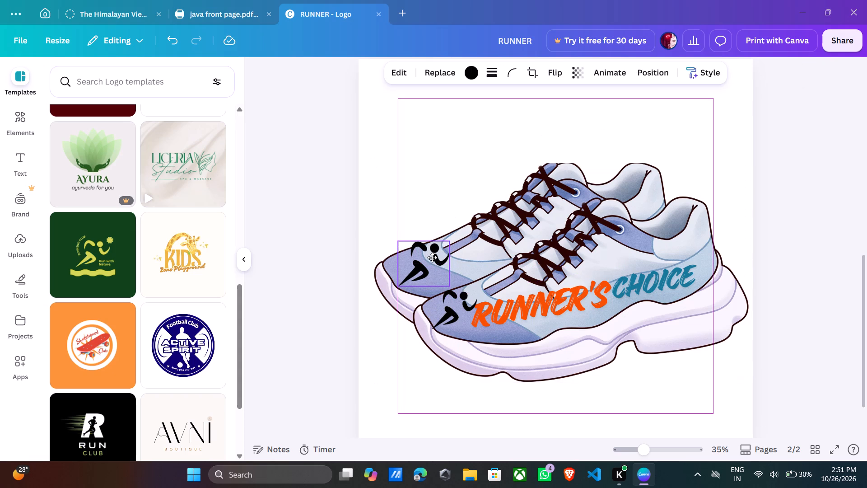
drag(432, 258, 434, 252)
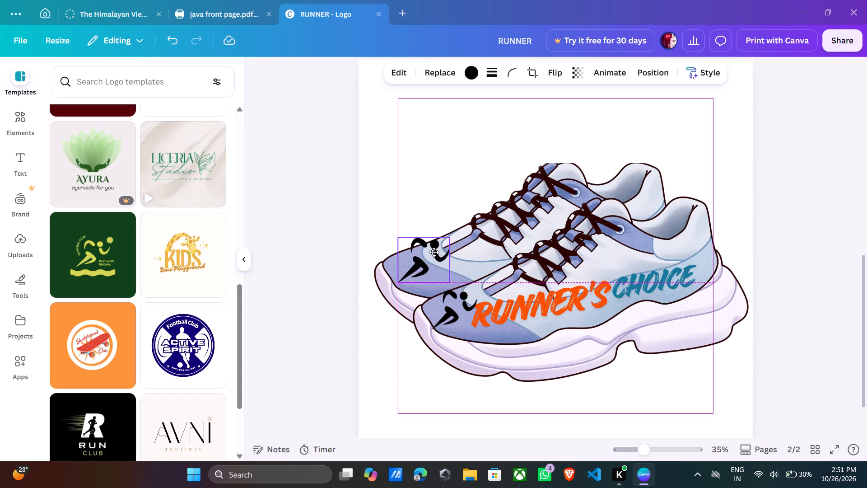
drag(434, 252, 431, 252)
drag(432, 256, 431, 262)
Enlarge the front sneaker's runner figure slightly to match the rear one and reposition it on the toe beside "RUNNER'S".
drag(448, 313, 448, 310)
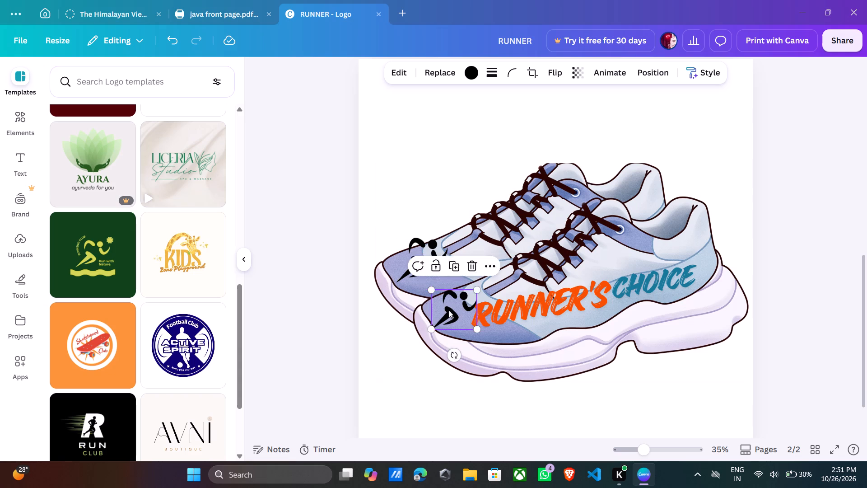
drag(448, 310, 416, 261)
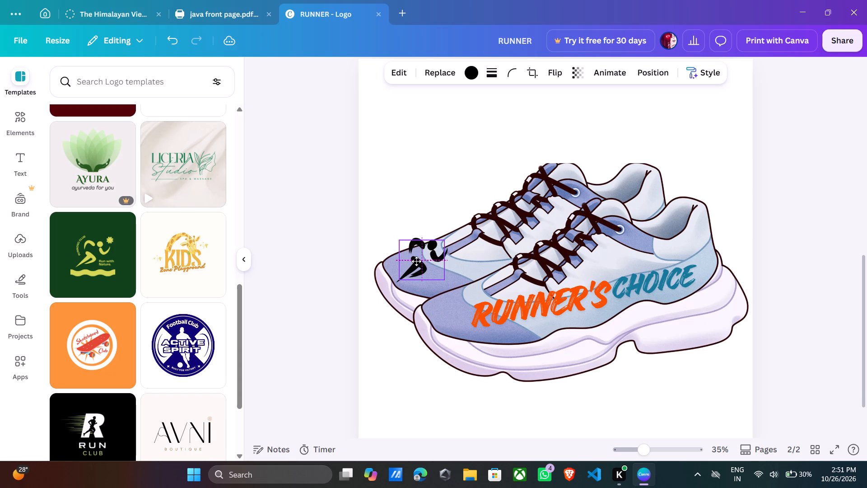
drag(416, 261, 444, 304)
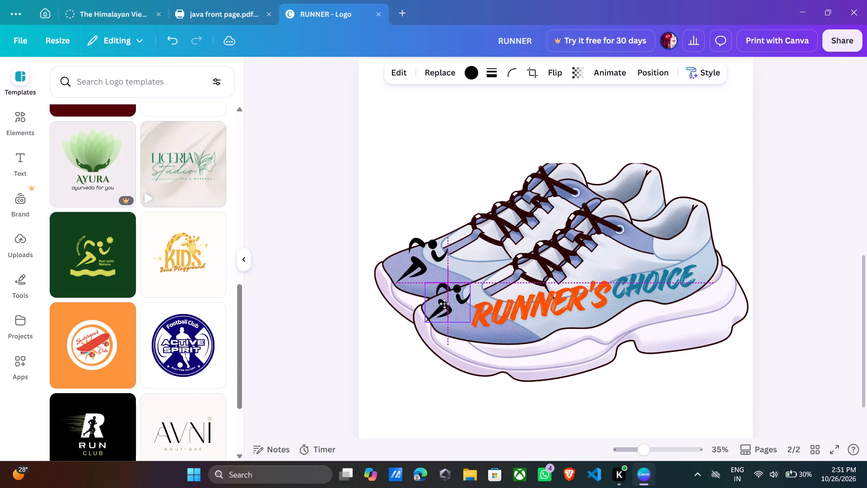
drag(444, 304, 450, 306)
drag(476, 281, 482, 278)
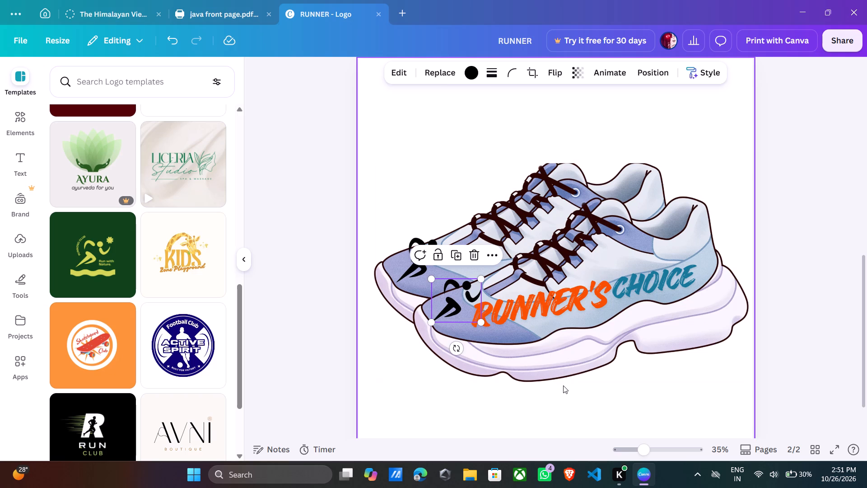
click(563, 385)
drag(461, 293, 466, 298)
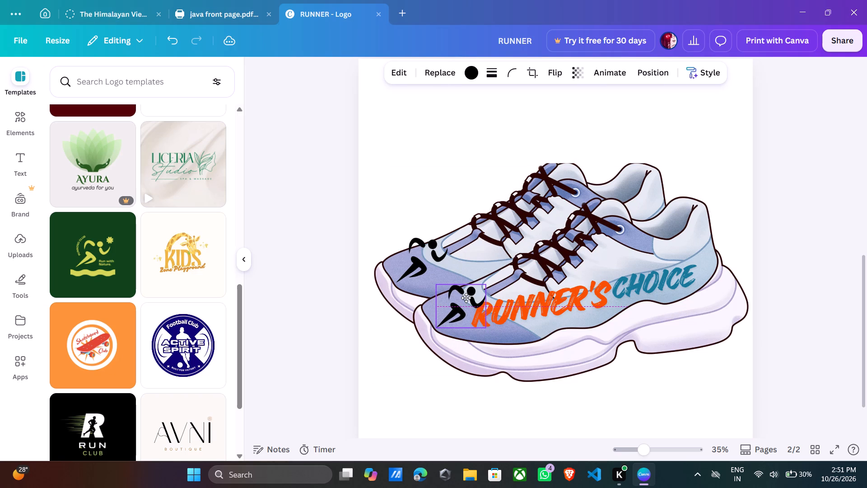
drag(466, 298, 462, 299)
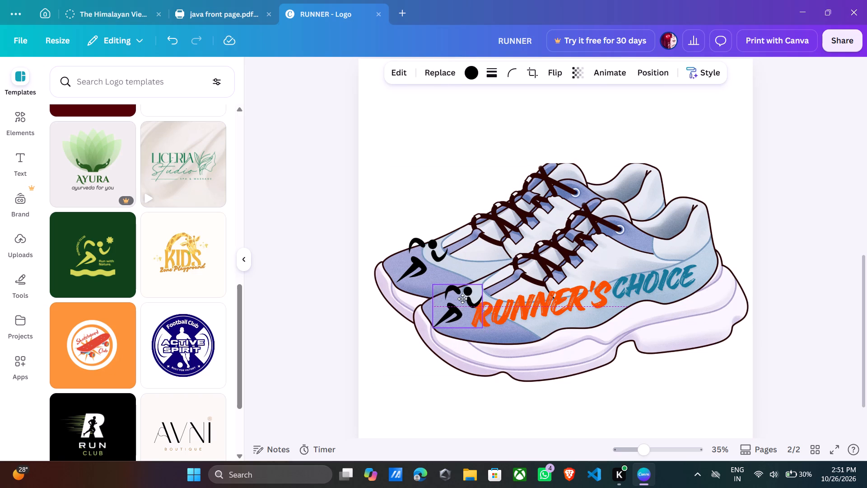
drag(462, 299, 461, 299)
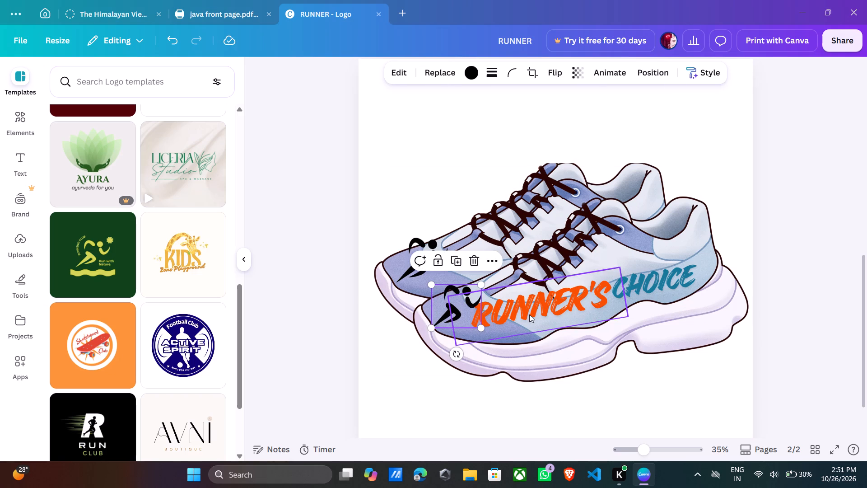
click(749, 390)
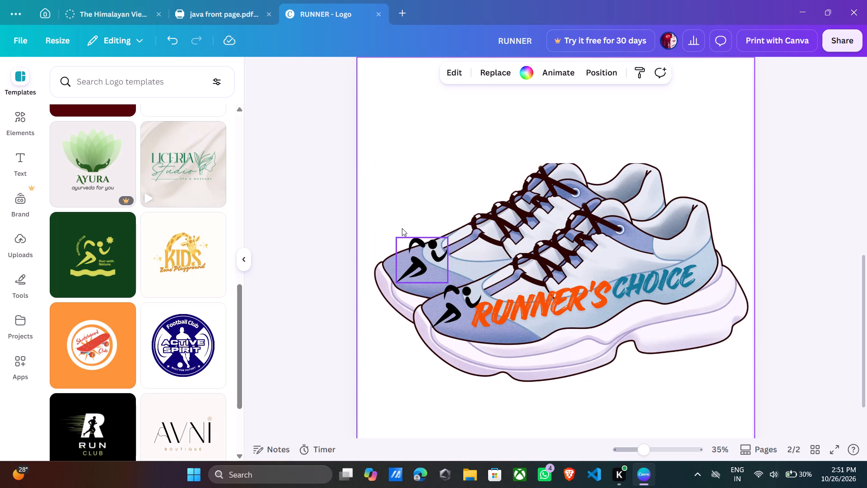
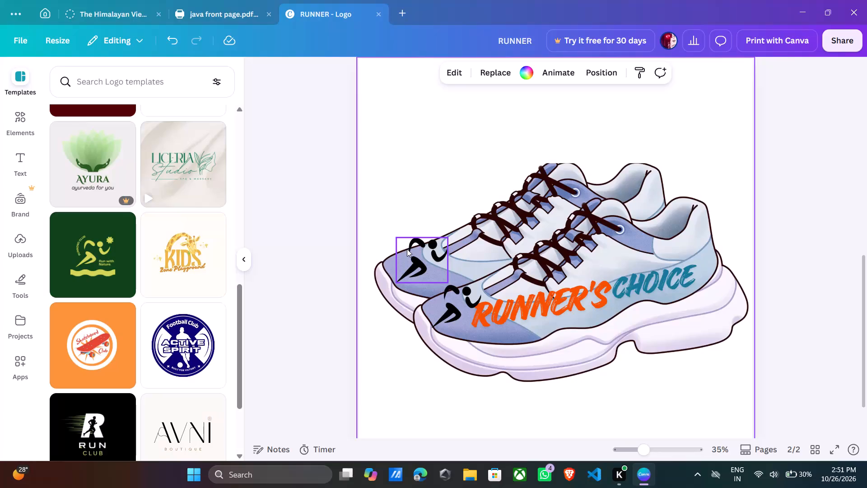
Rotate the rear sneaker's runner figure by a few degrees to follow the slope of the toe.
click(438, 264)
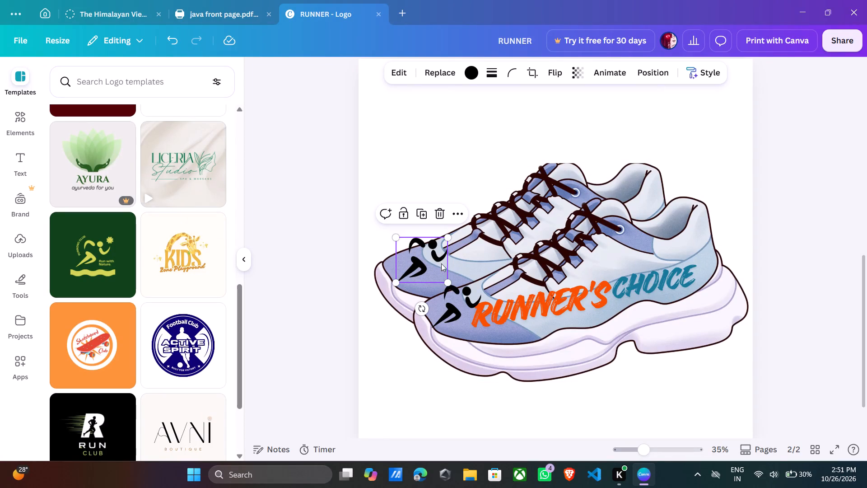
drag(420, 310, 487, 248)
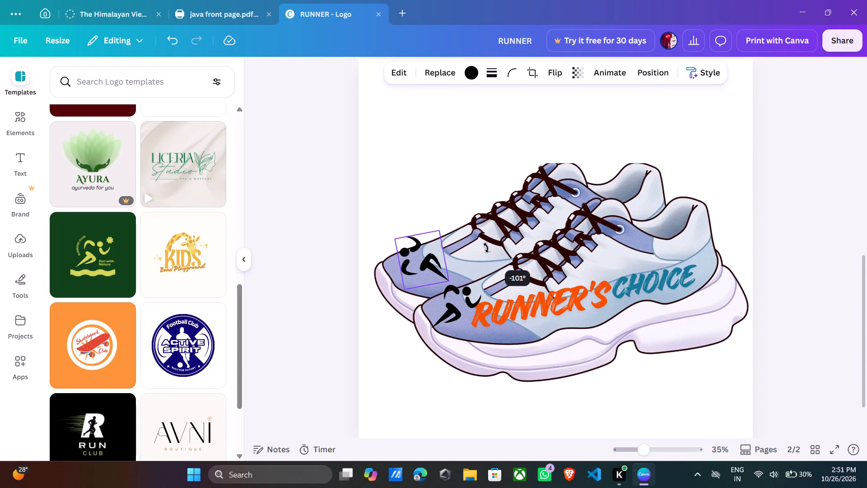
drag(487, 248, 382, 317)
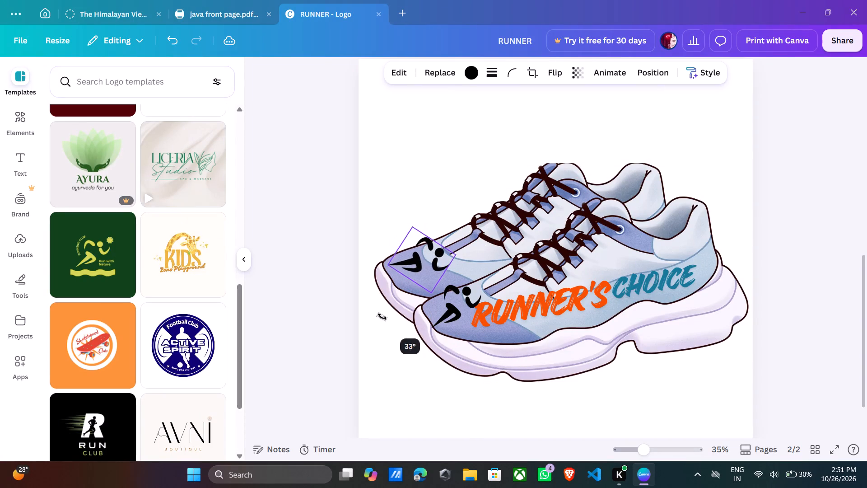
drag(382, 317, 415, 342)
click(803, 277)
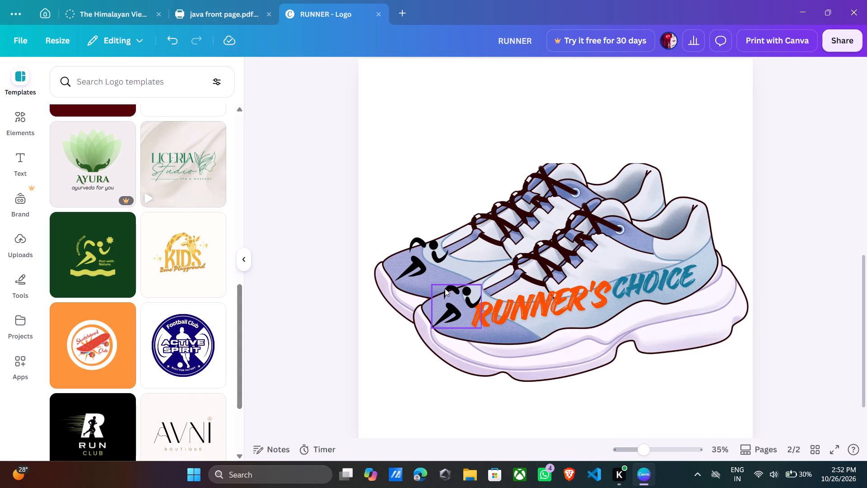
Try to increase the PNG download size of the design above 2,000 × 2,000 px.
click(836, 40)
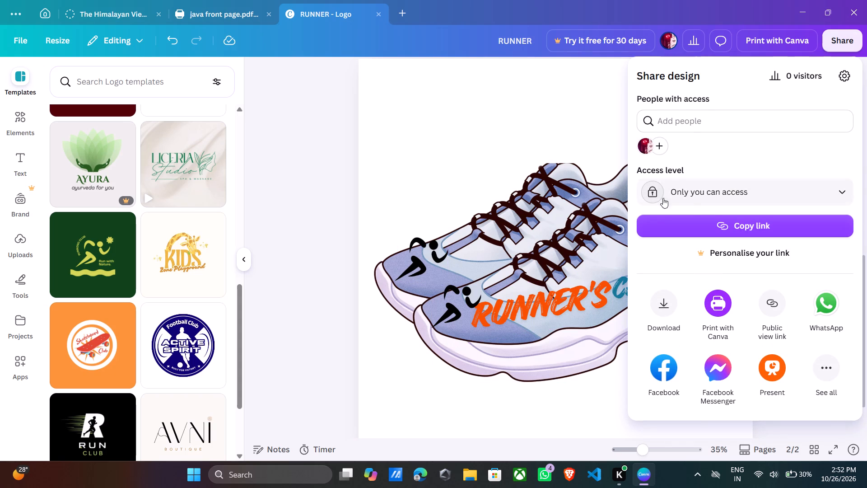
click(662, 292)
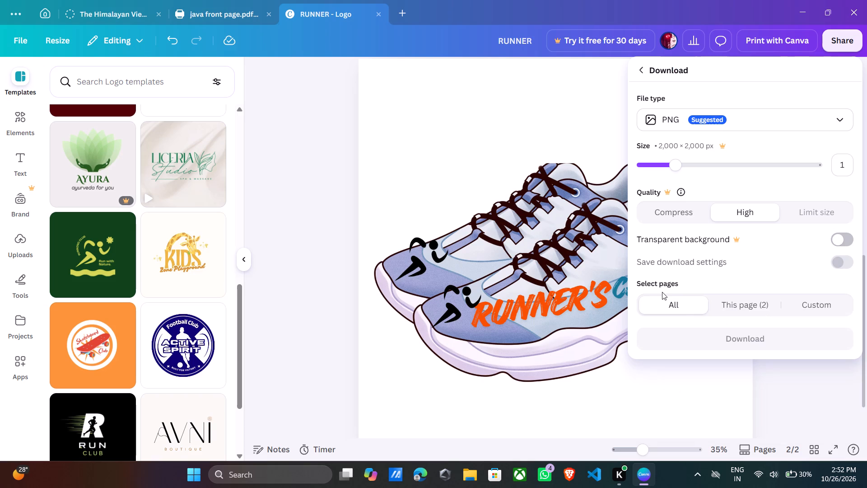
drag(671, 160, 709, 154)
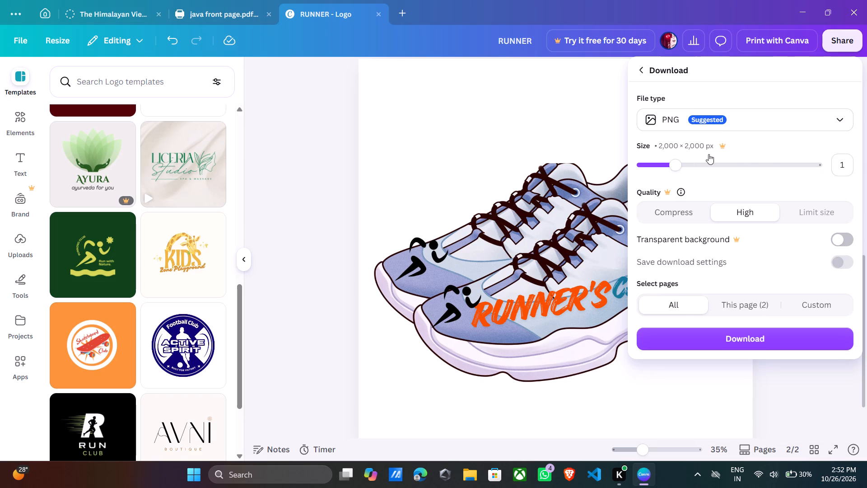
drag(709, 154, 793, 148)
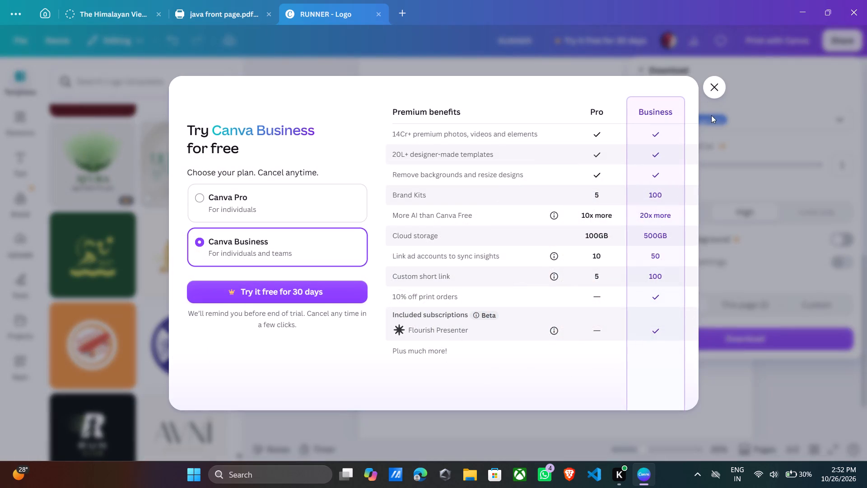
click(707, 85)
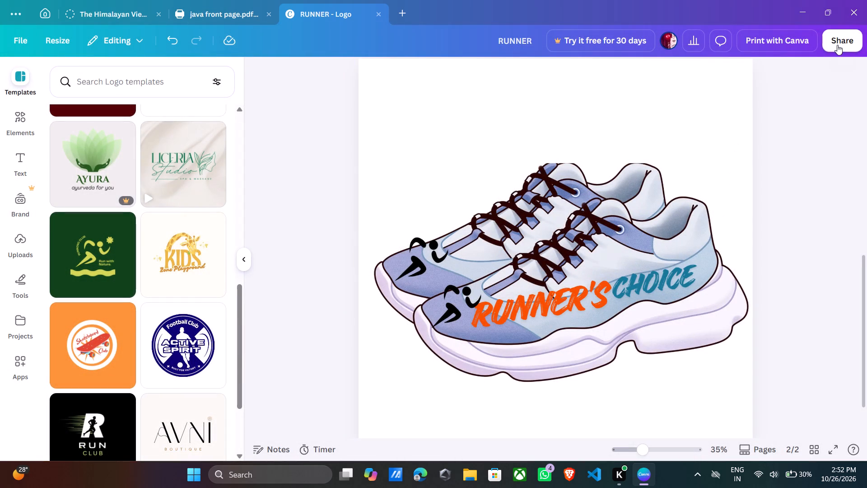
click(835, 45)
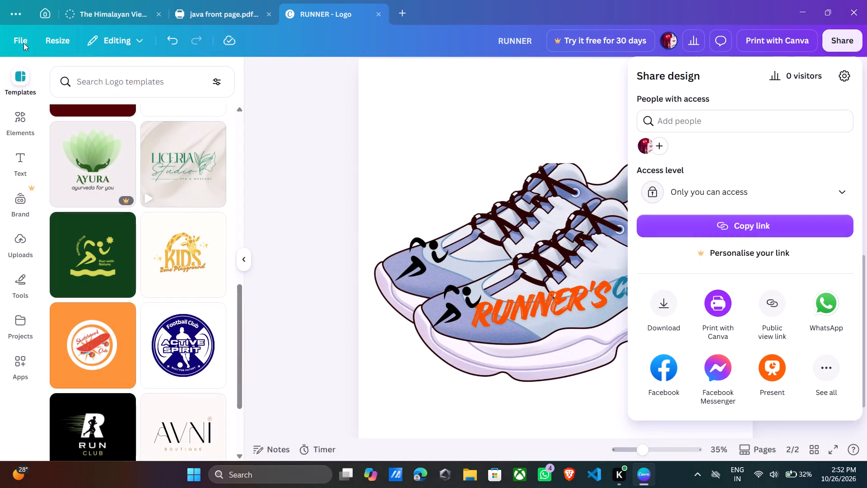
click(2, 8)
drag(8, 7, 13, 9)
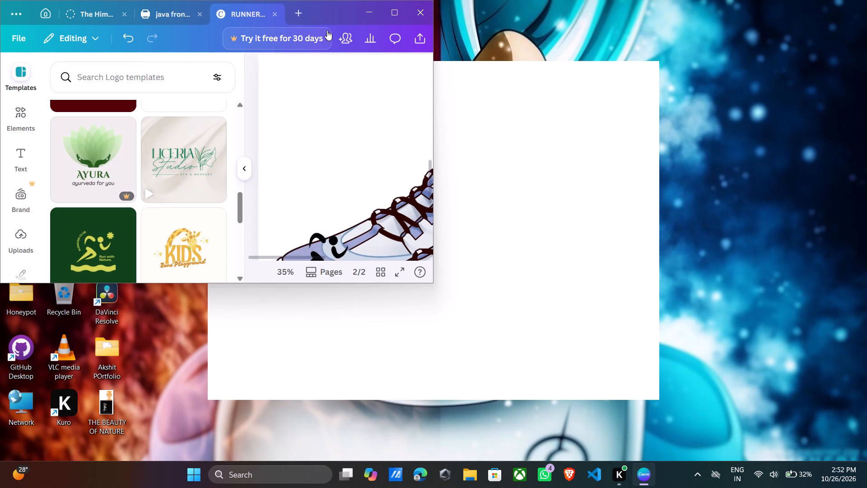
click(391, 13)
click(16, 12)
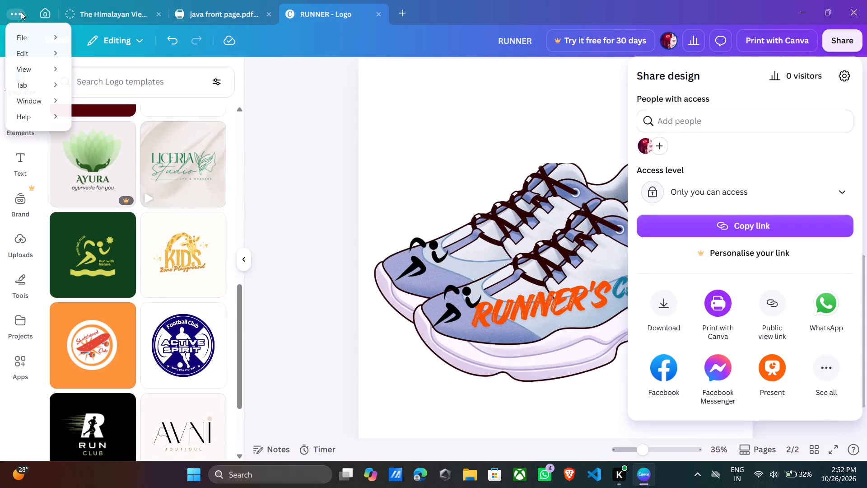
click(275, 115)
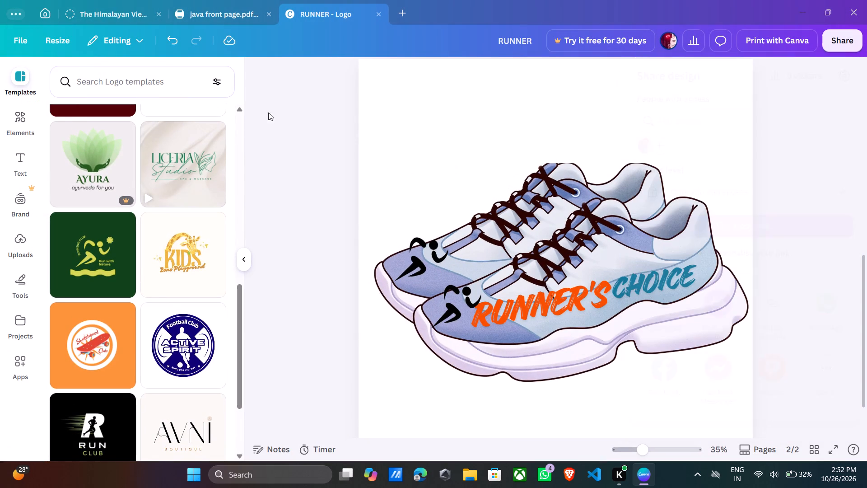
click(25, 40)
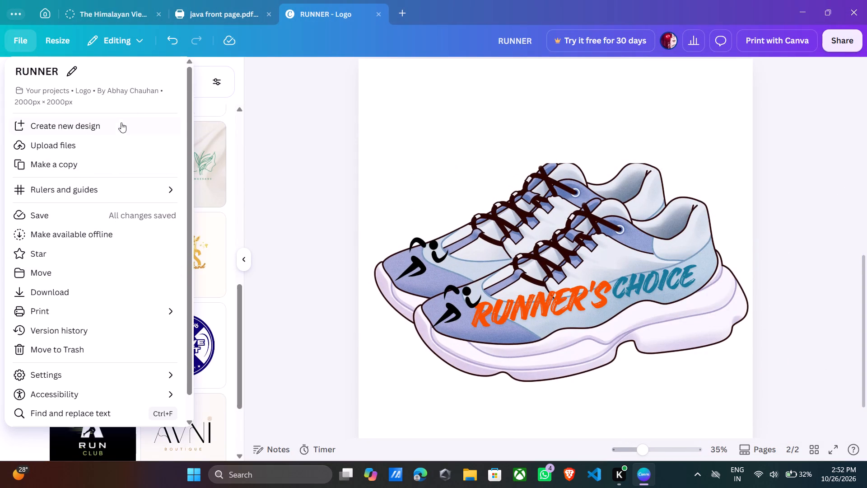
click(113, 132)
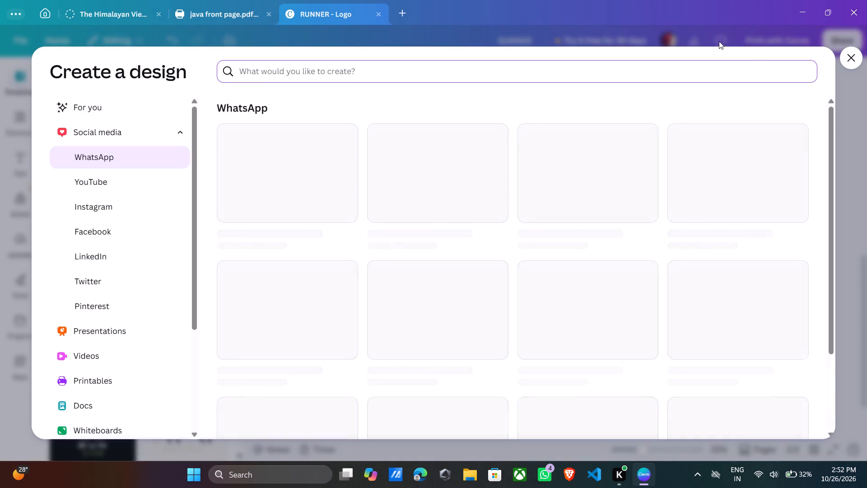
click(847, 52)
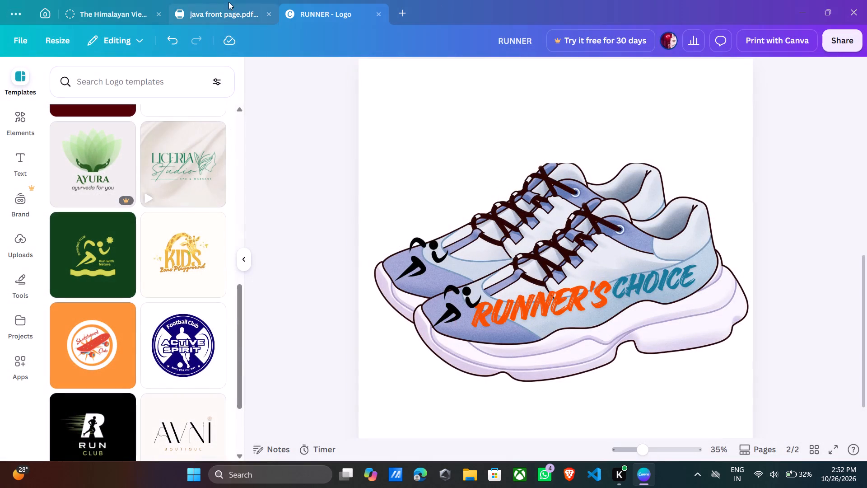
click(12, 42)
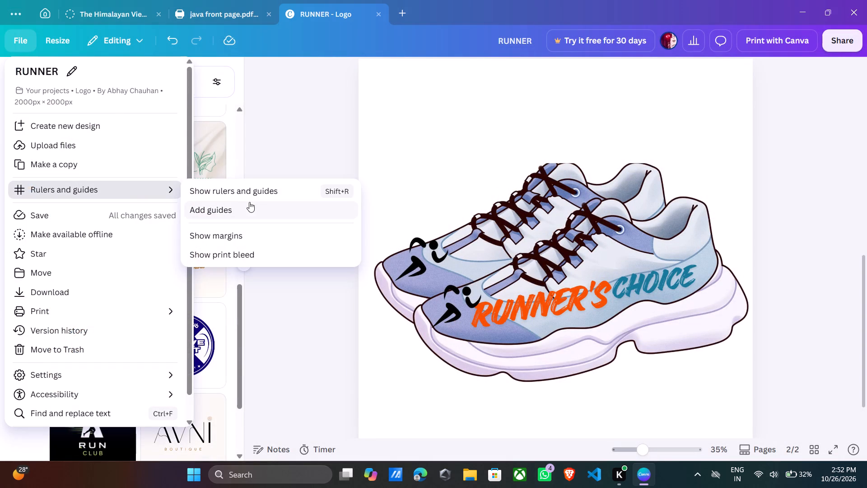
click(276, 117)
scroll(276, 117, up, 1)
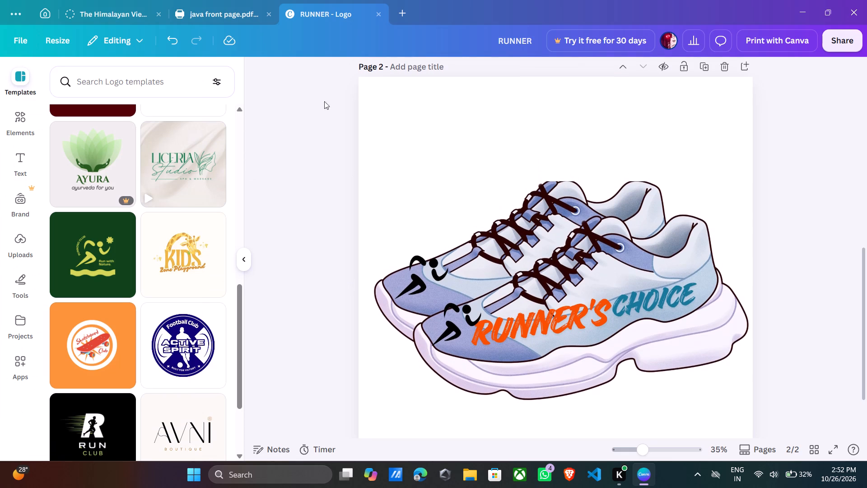
Download all pages of the design as high-quality PNG images.
click(838, 40)
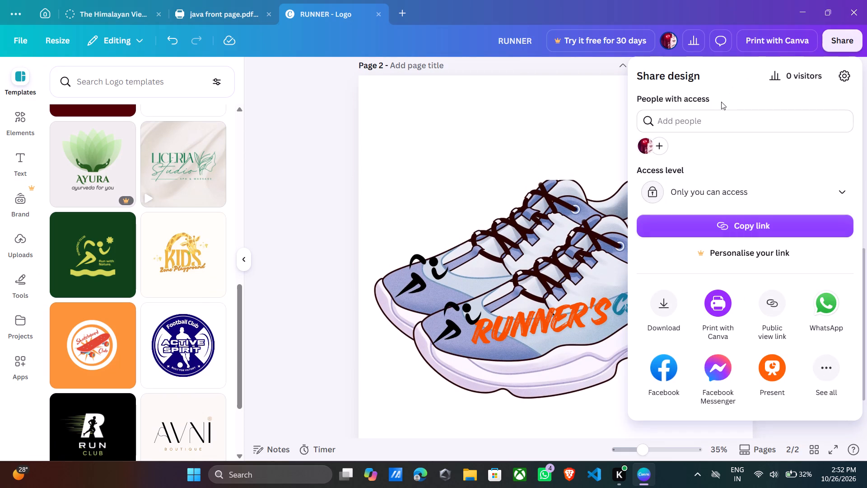
click(641, 297)
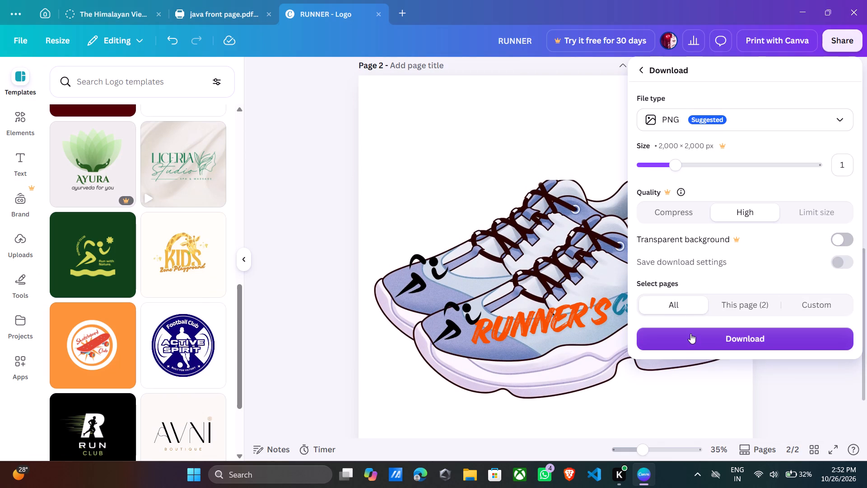
click(710, 326)
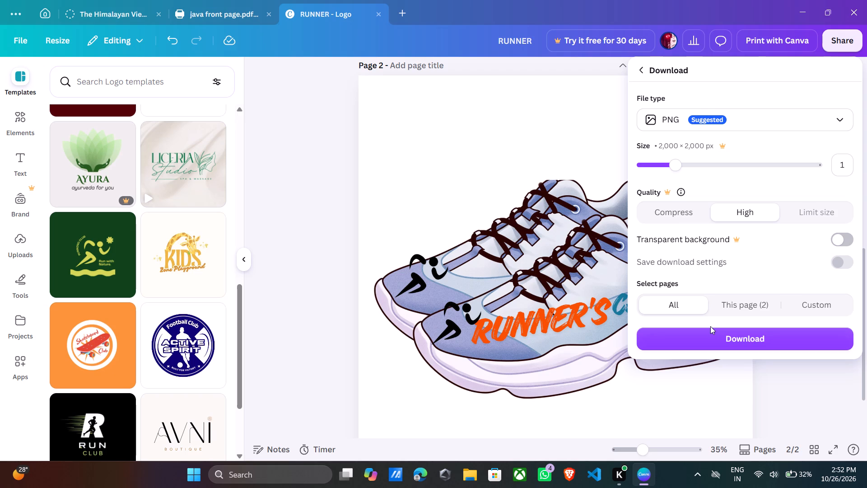
click(709, 333)
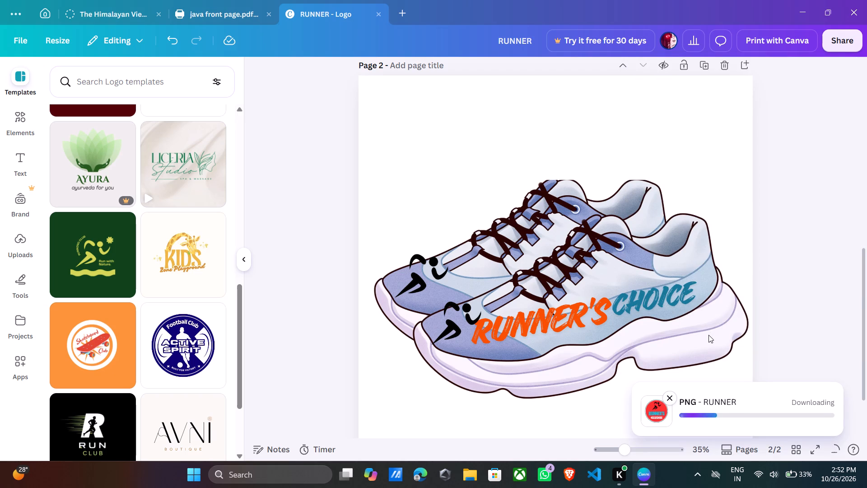
scroll(624, 380, down, 3)
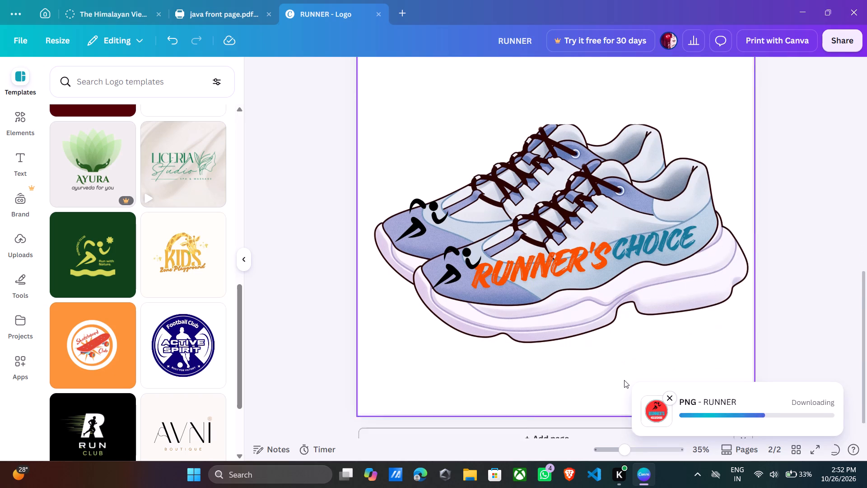
scroll(624, 380, down, 2)
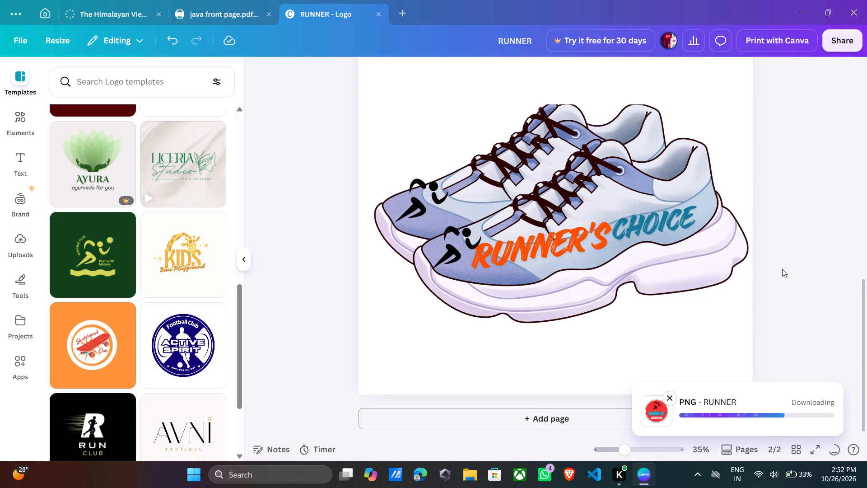
scroll(789, 263, up, 11)
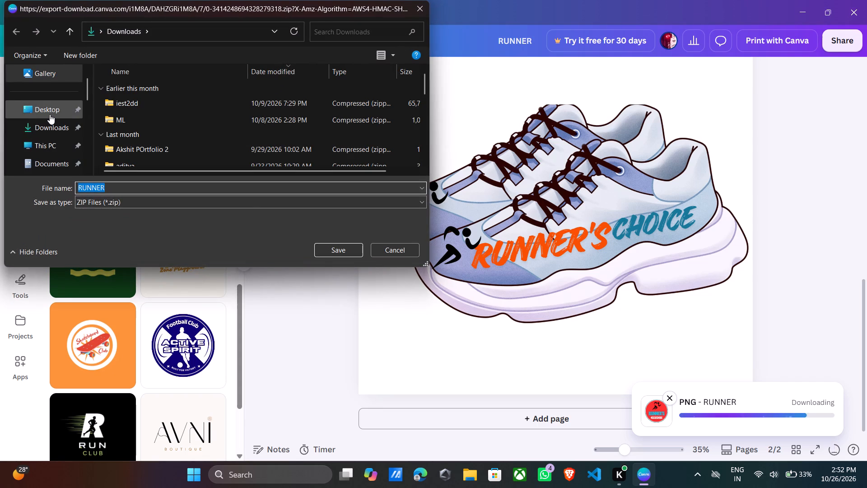
Save the exported ZIP file as RUNNER in the Desktop folder.
scroll(50, 114, up, 5)
click(39, 64)
click(46, 76)
scroll(95, 69, right, 2)
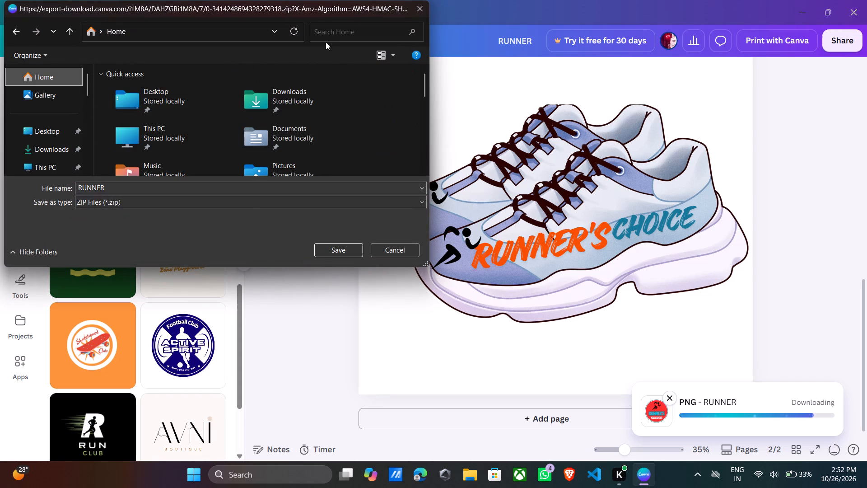
click(328, 38)
click(331, 33)
text(ed)
click(67, 134)
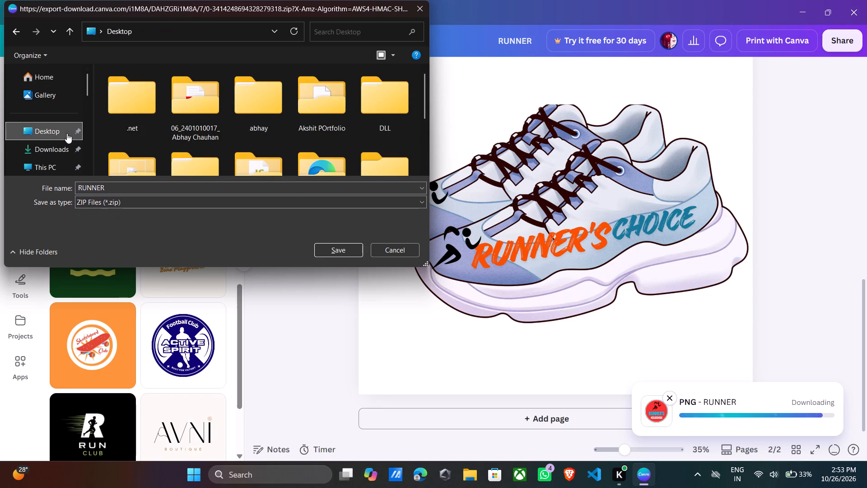
click(334, 253)
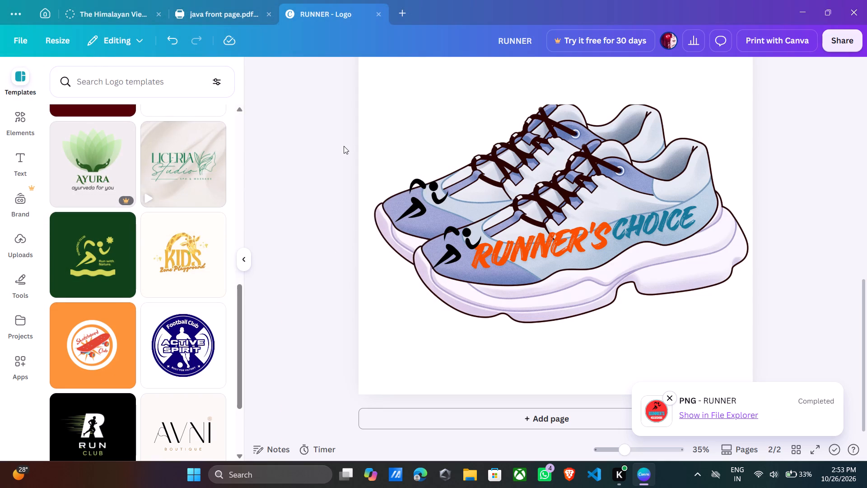
Nudge the rear sneaker's runner figure slightly lower on the toe, toward the front sneaker.
drag(410, 210, 415, 215)
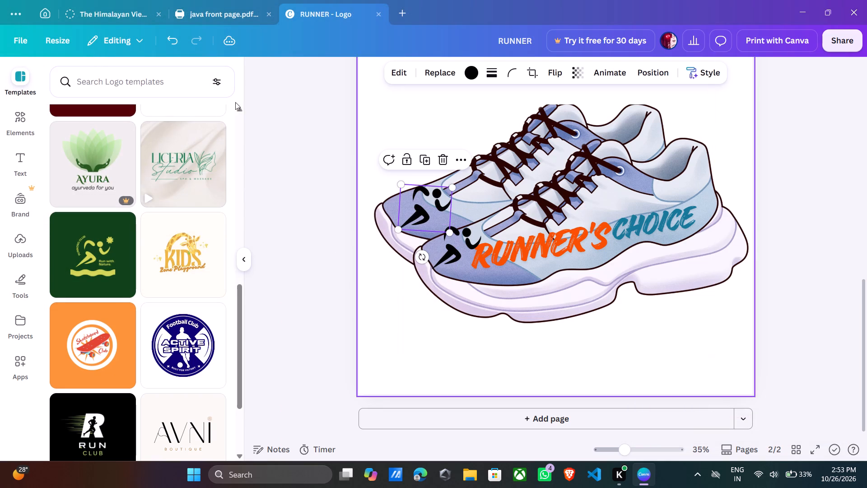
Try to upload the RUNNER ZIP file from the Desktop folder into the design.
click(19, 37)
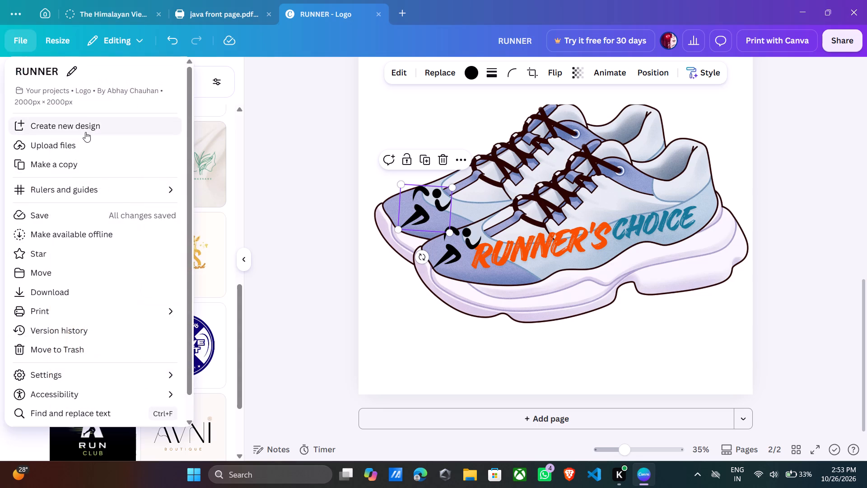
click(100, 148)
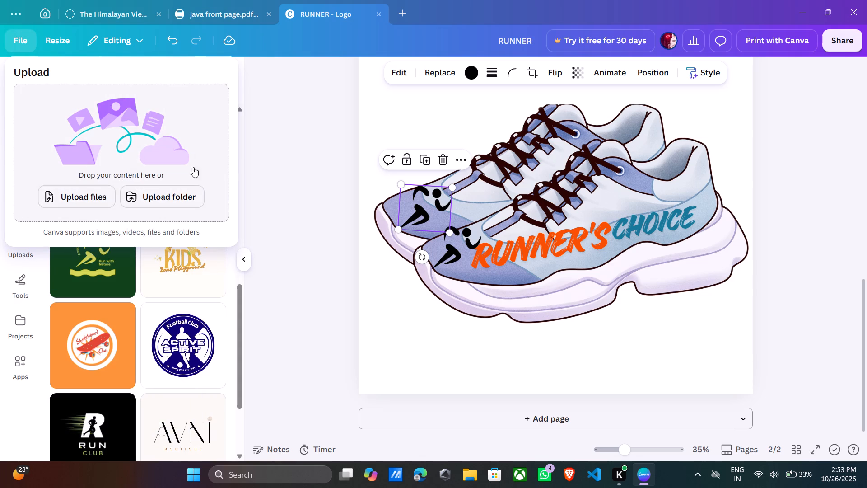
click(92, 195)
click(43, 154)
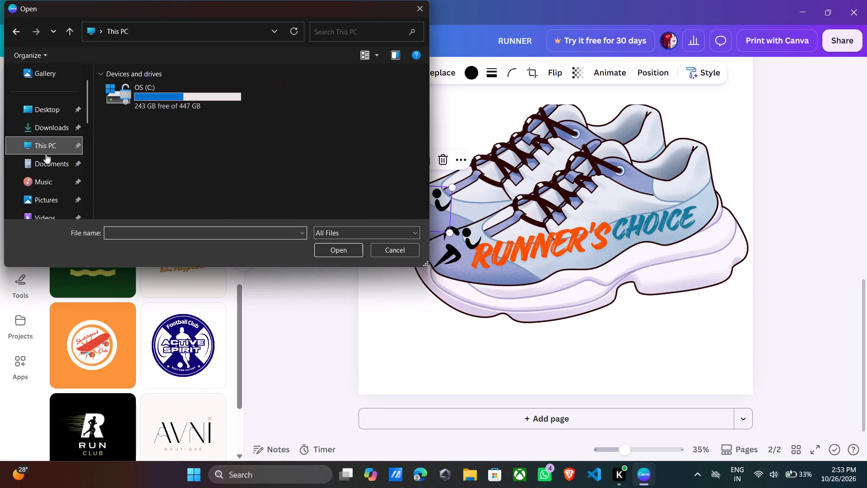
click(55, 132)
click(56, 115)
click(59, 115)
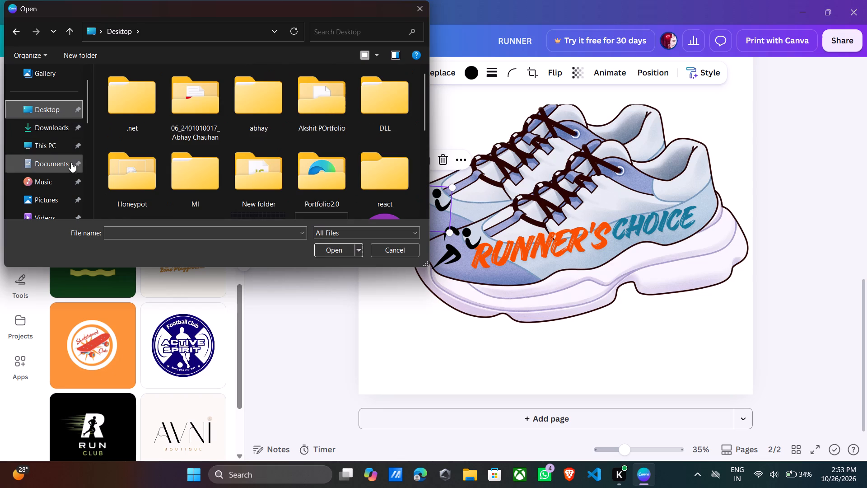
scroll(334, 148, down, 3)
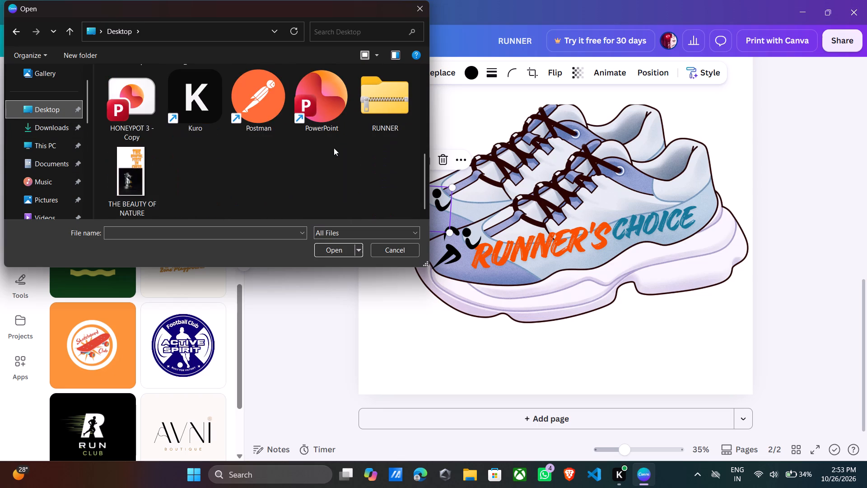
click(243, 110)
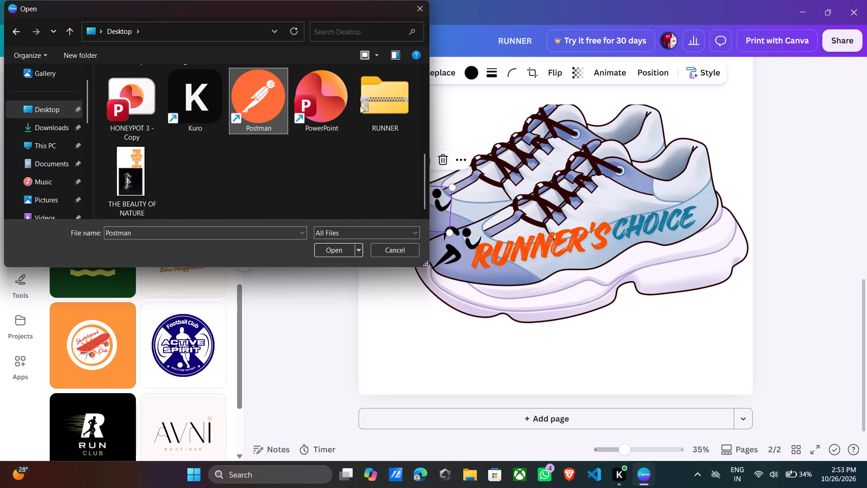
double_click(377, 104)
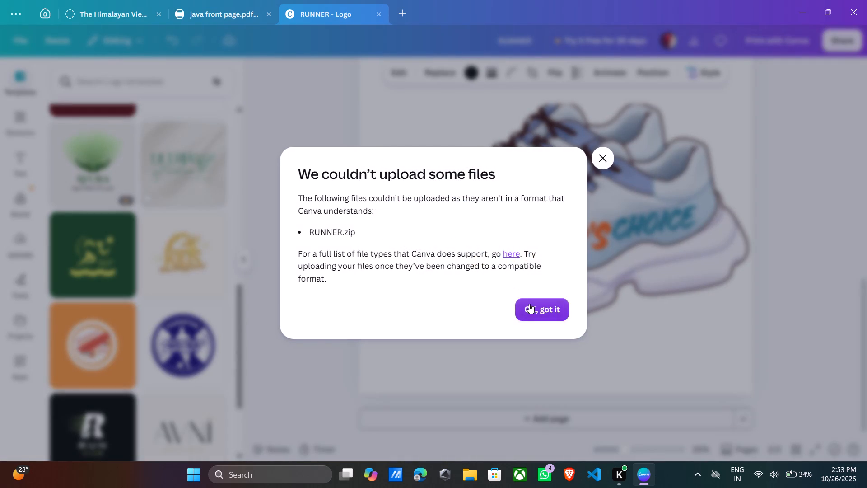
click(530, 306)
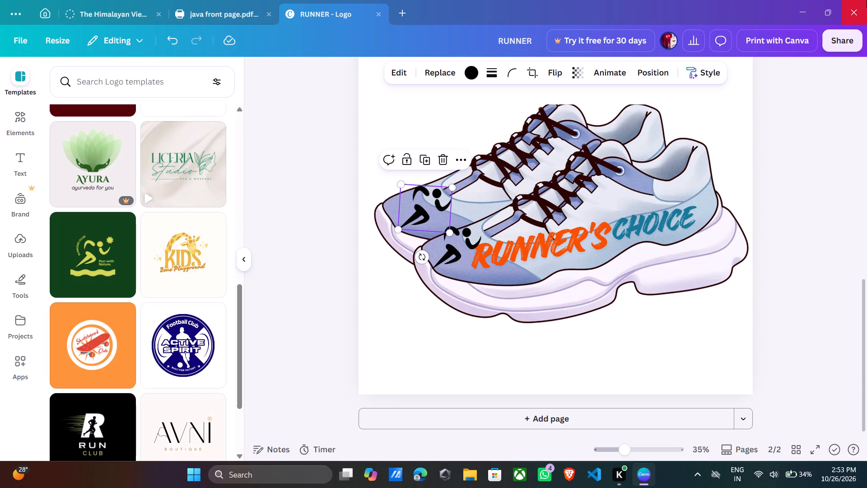